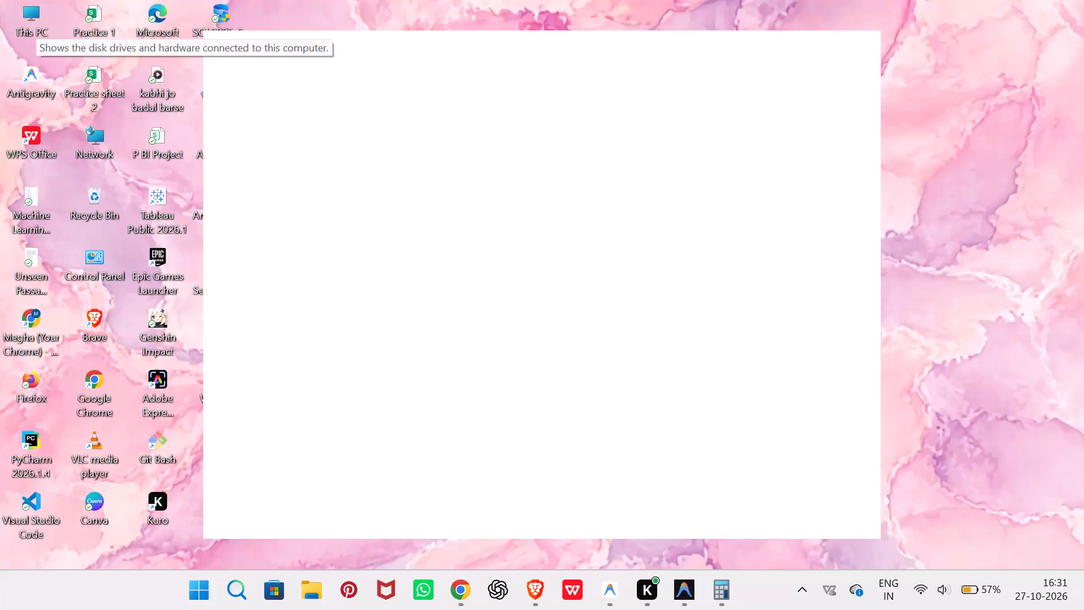
# Open the STT folder on New Volume (D:).
pyautogui.doubleClick(24, 20)
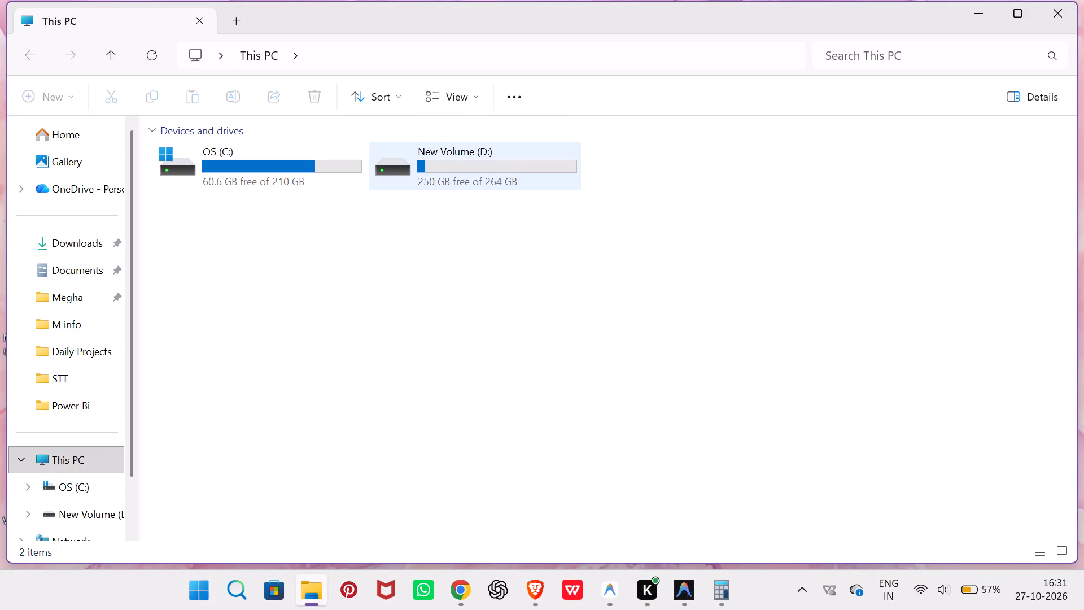
pyautogui.doubleClick(440, 162)
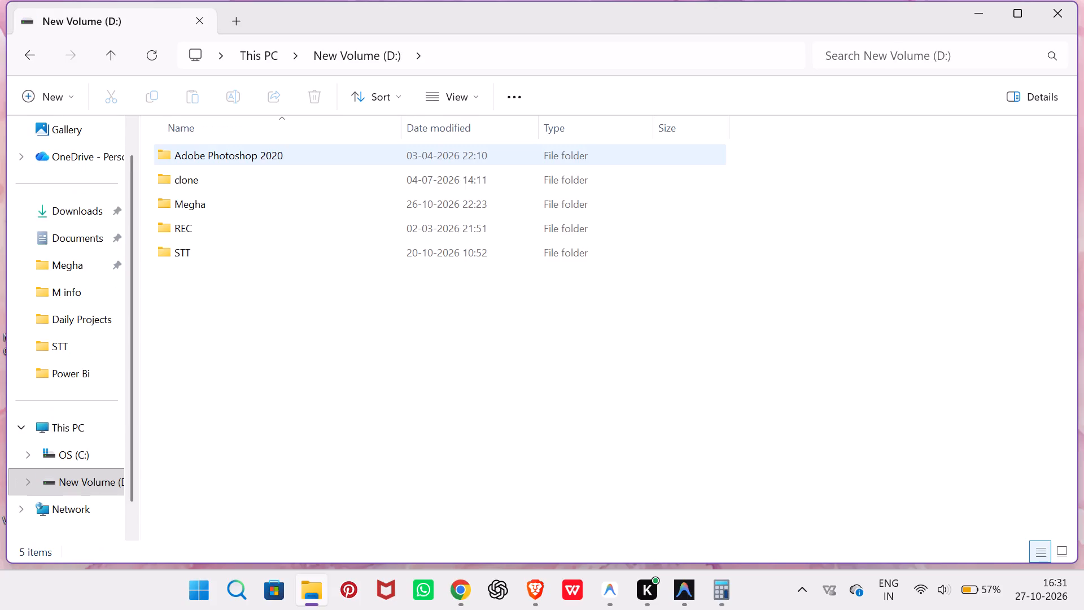
pyautogui.doubleClick(209, 251)
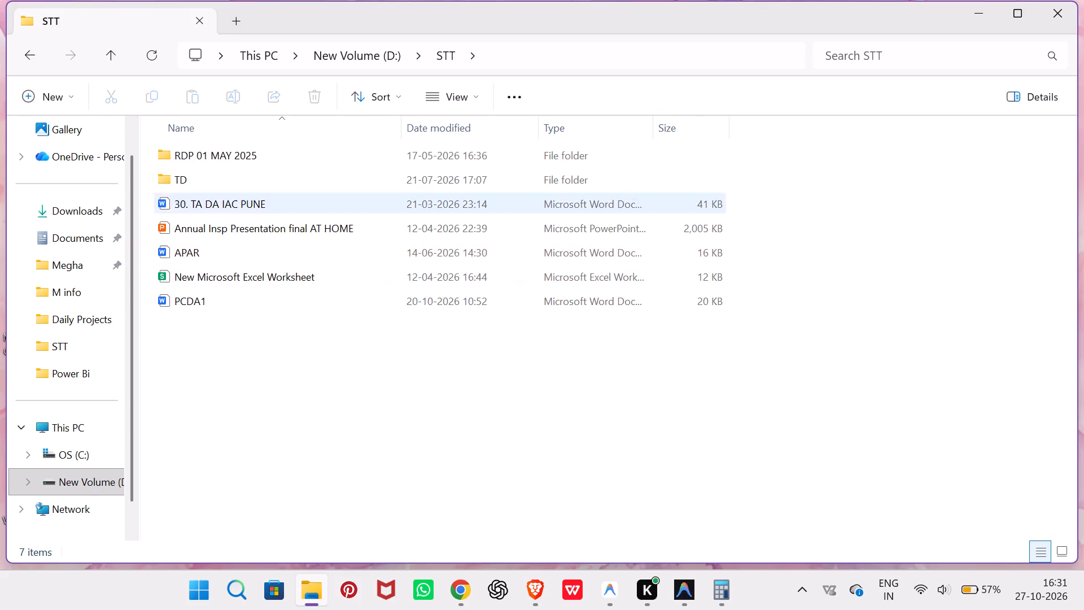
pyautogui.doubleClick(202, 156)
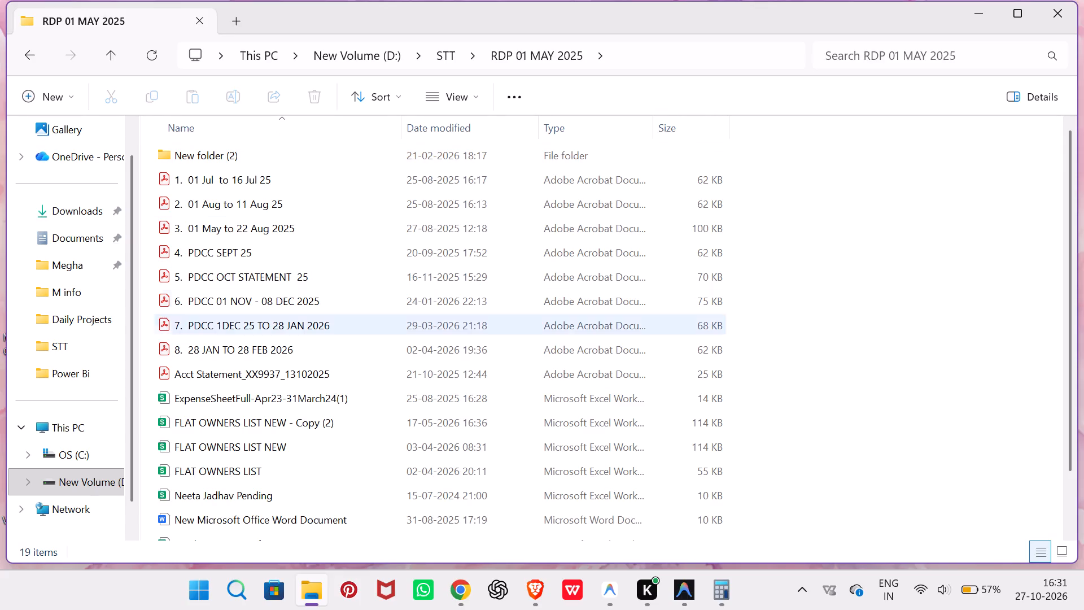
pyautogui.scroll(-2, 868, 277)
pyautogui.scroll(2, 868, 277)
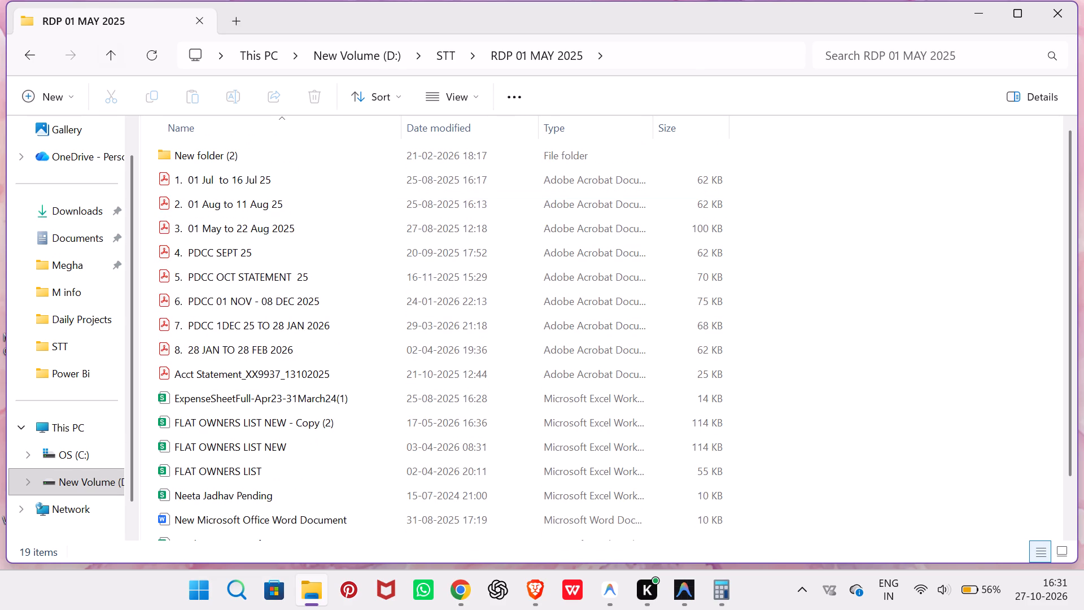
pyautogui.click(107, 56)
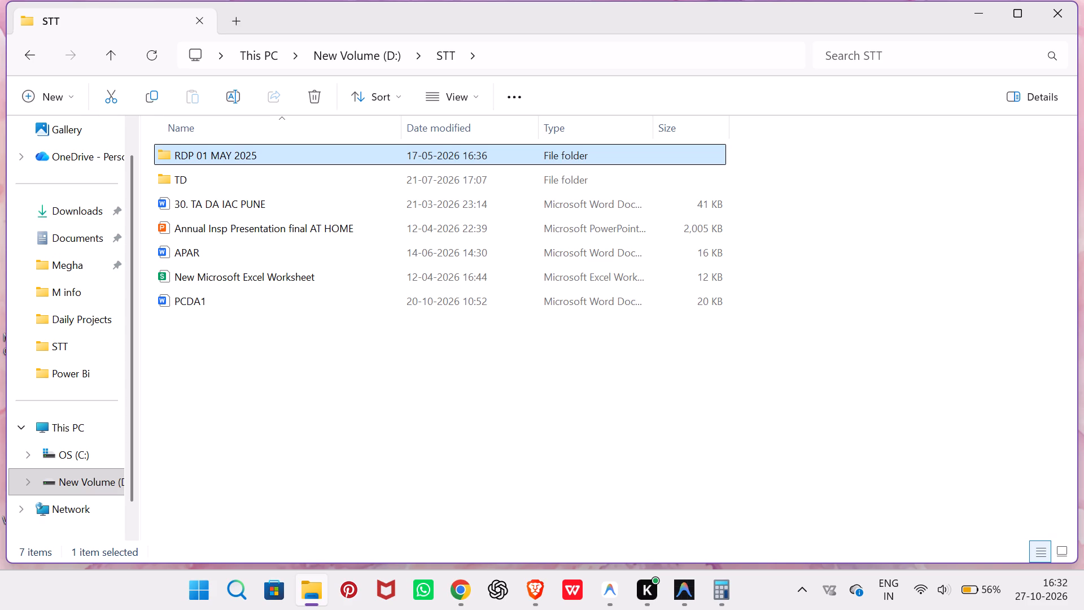
# Open the New Microsoft Excel Worksheet workbook from the STT folder.
pyautogui.doubleClick(250, 272)
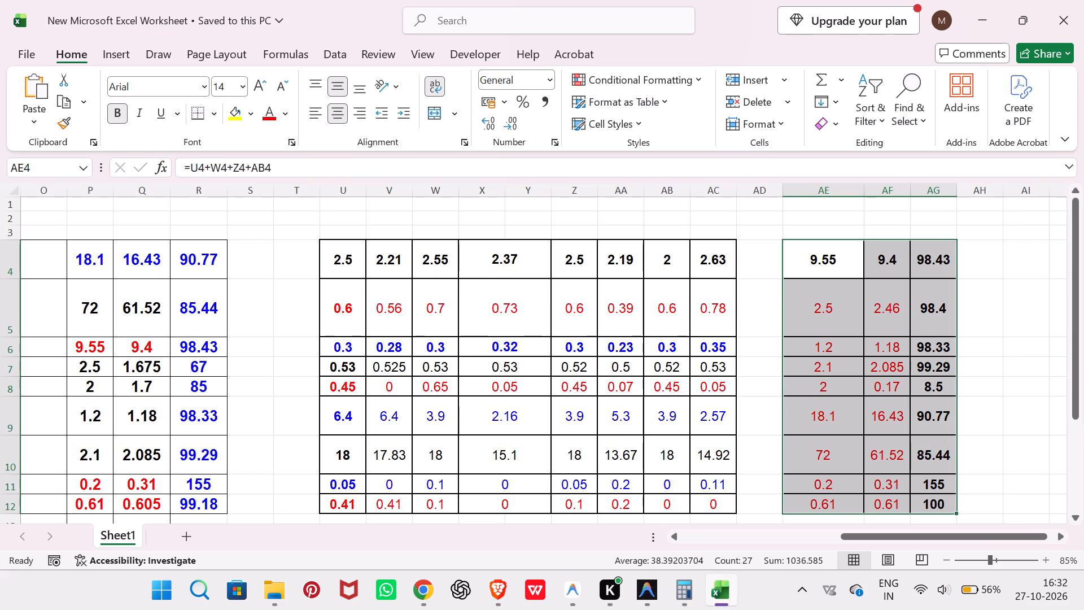
# Look across the columns of Sheet1 to review the existing figures and expenditure tables.
pyautogui.hscroll(6, 297, 416)
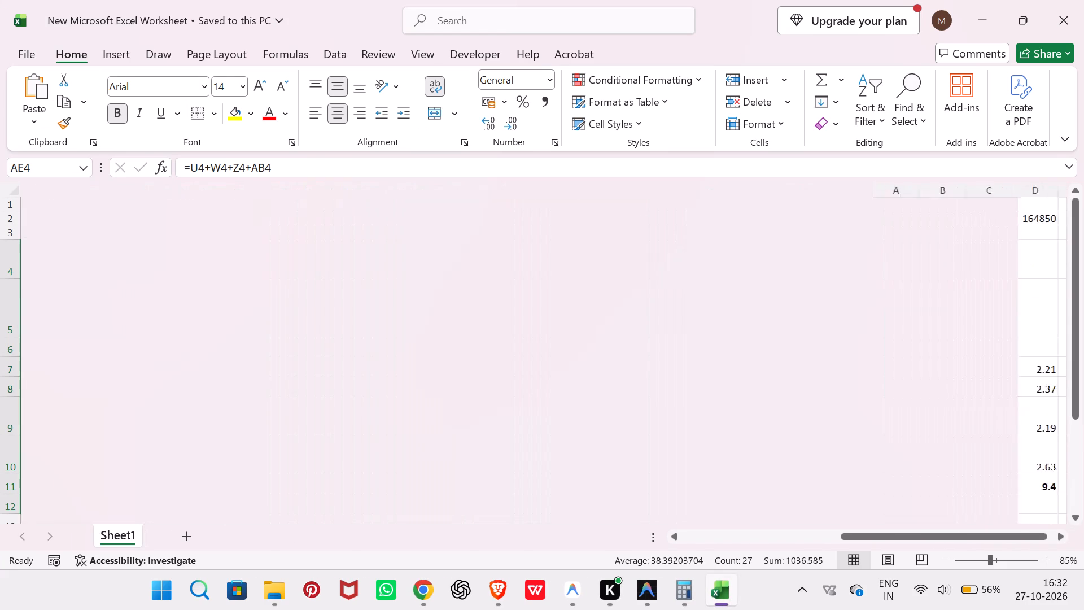
pyautogui.hscroll(-6, 297, 416)
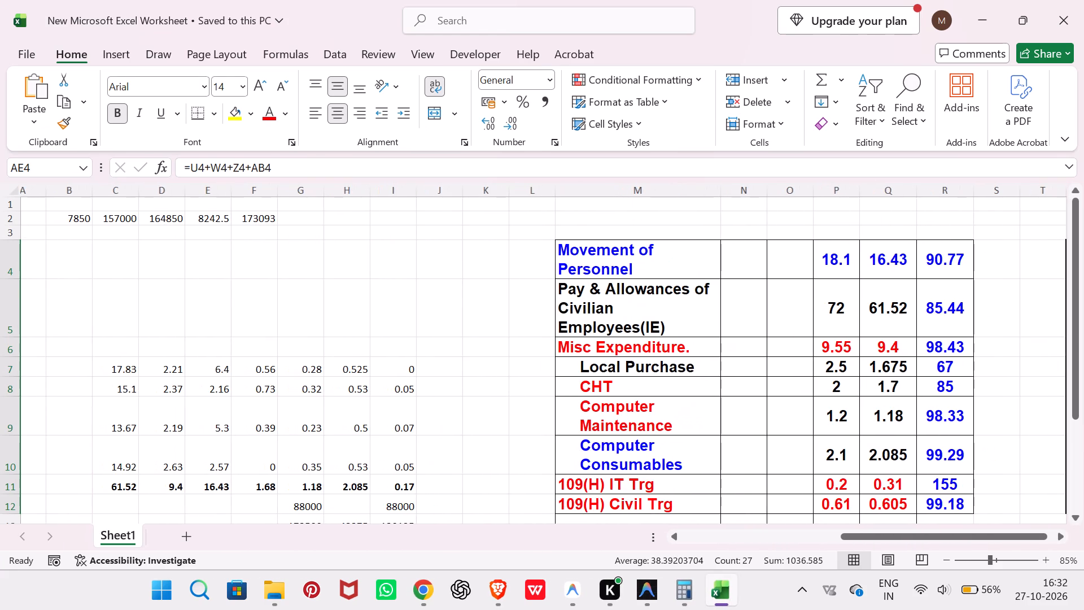
pyautogui.hscroll(-1, 297, 416)
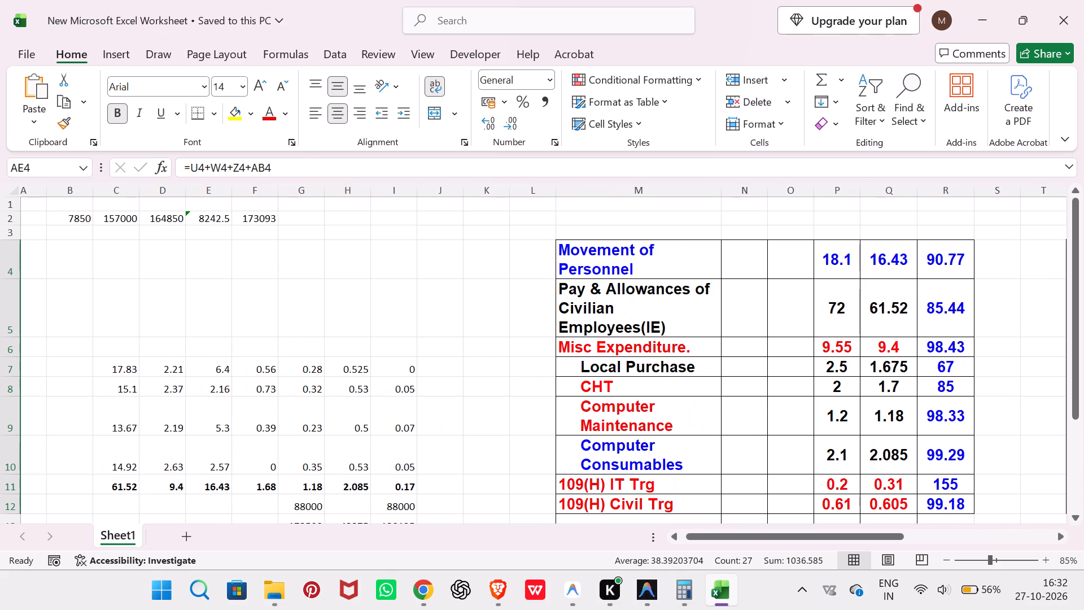
# Enter 157000 in cell J85, in the blank area well below the existing tables.
pyautogui.scroll(-4, 297, 416)
pyautogui.scroll(1, 297, 416)
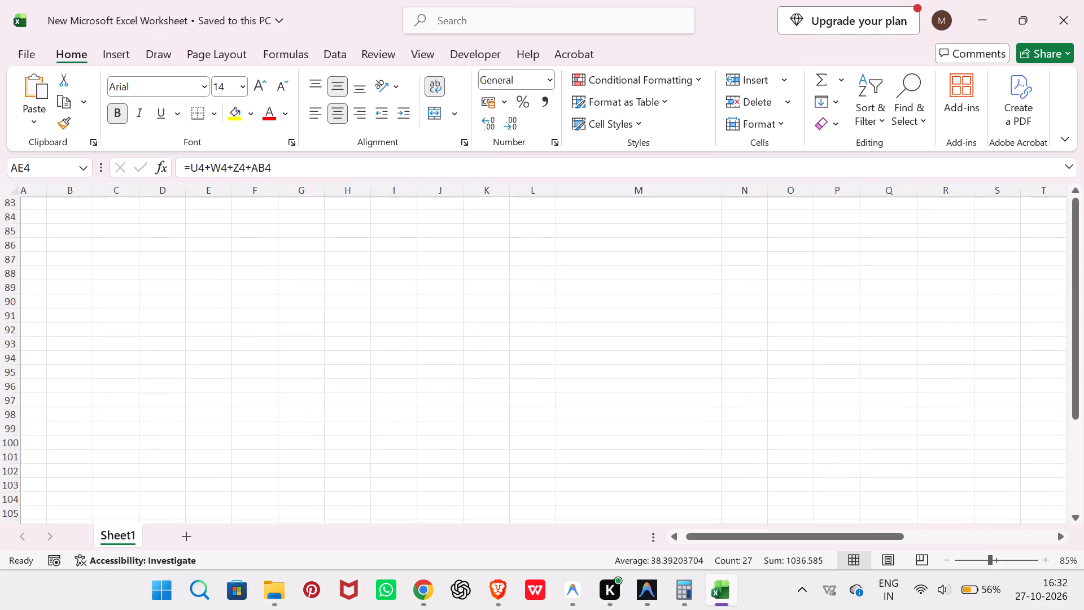
pyautogui.scroll(2, 297, 416)
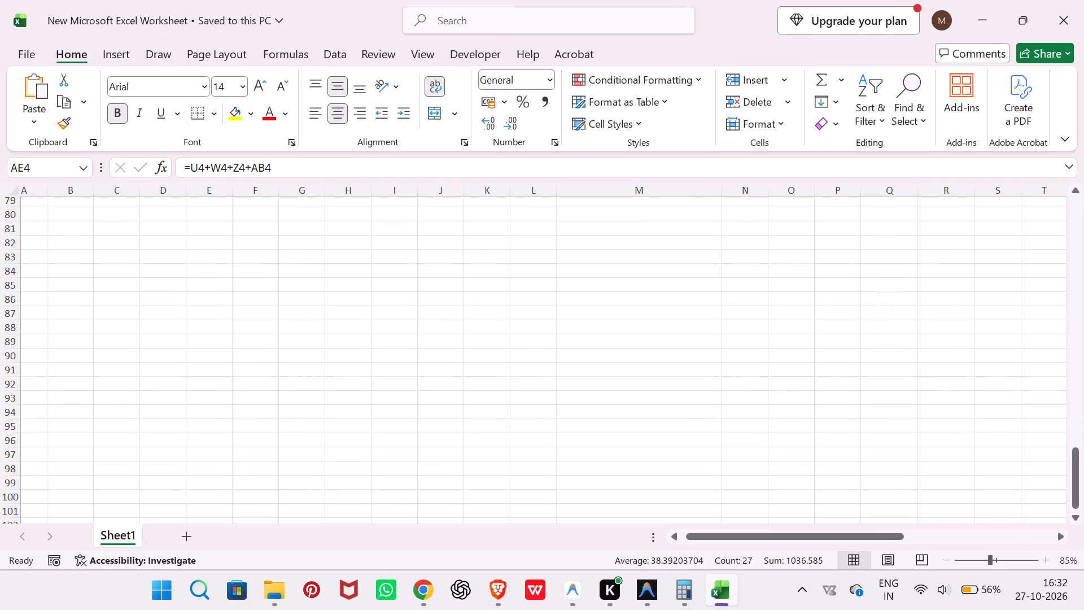
pyautogui.click(420, 285)
pyautogui.press('1')
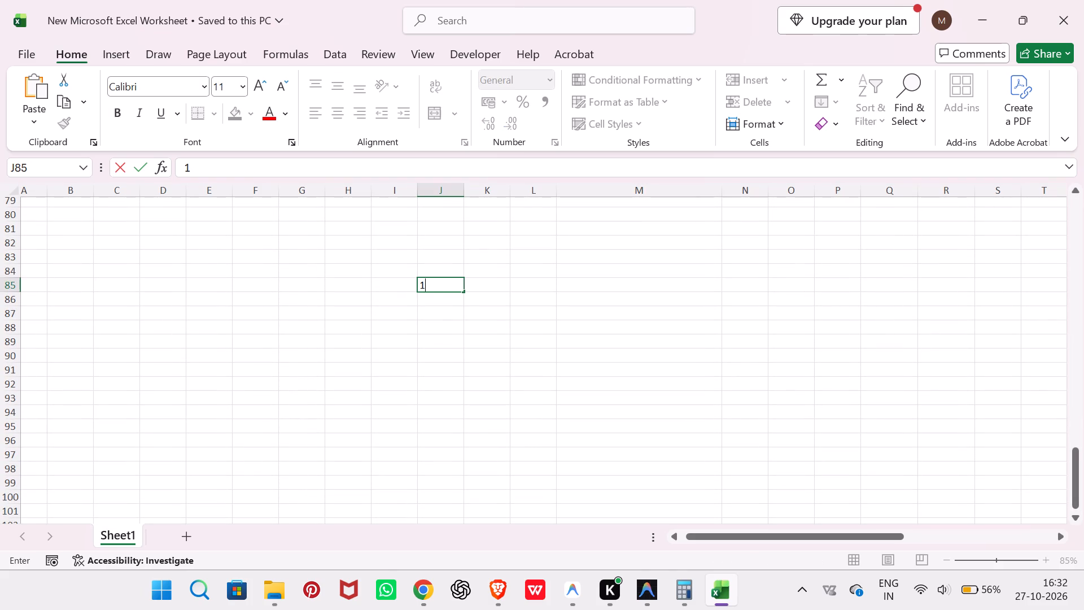
pyautogui.write('5700')
pyautogui.press('0')
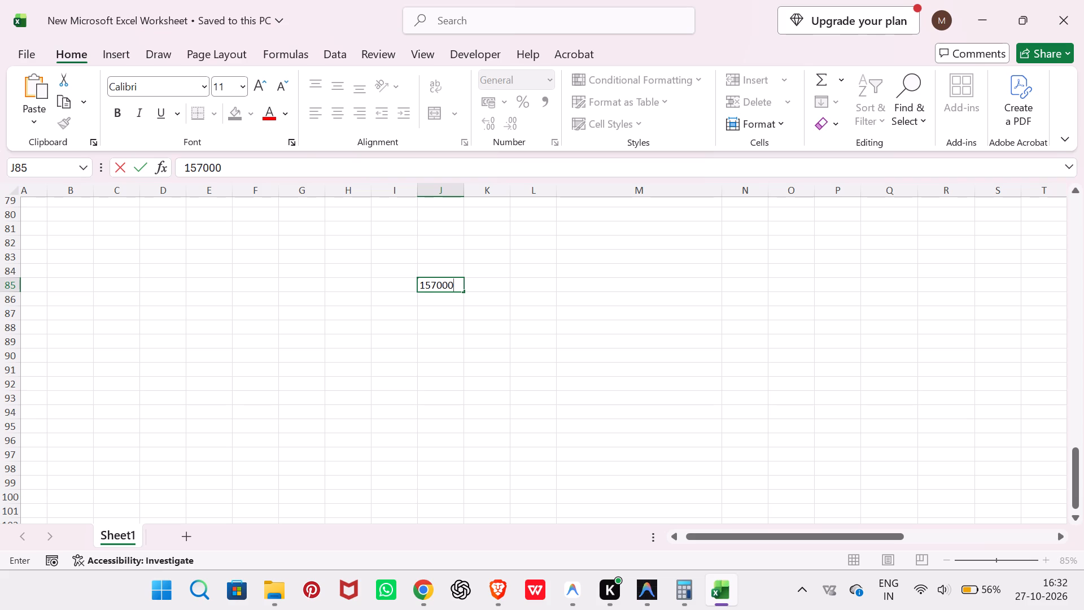
pyautogui.click(491, 277)
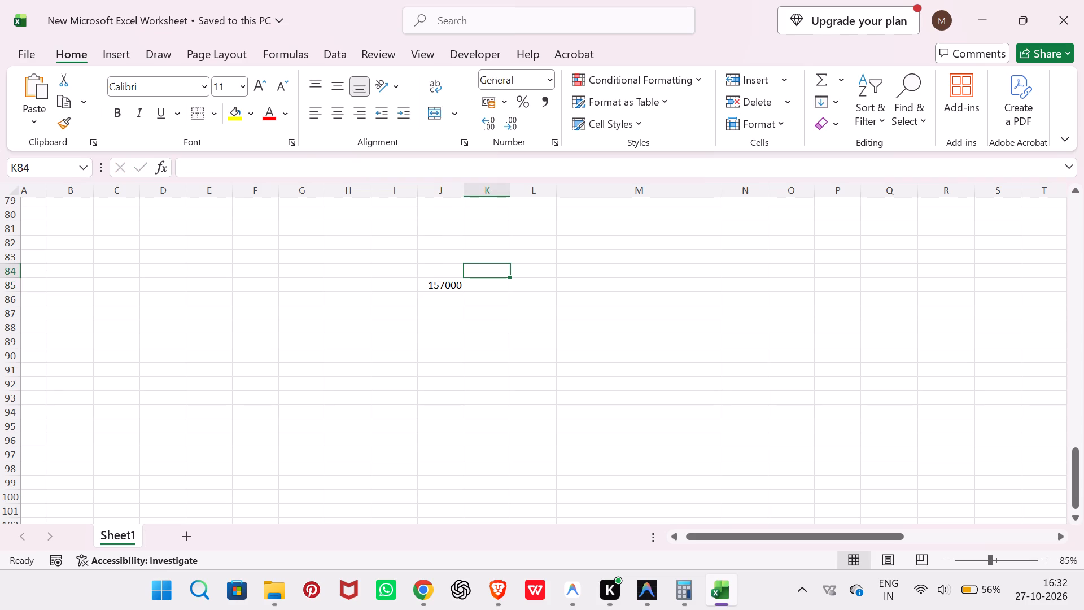
# Calculate J85 reduced by 25 percent in cell K85 with the formula =J85-J85*25/100.
pyautogui.click(486, 289)
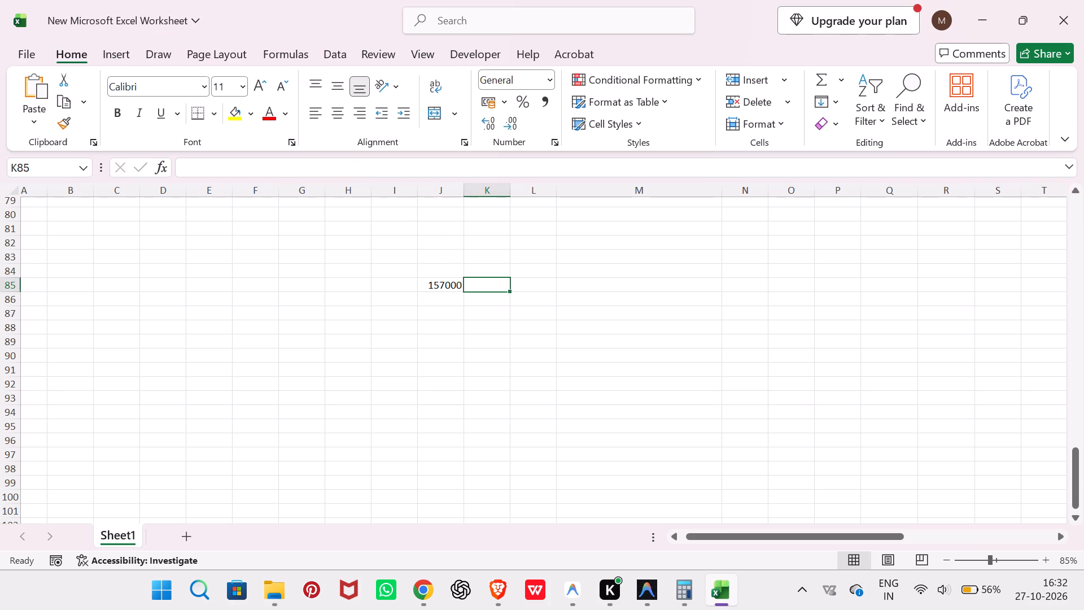
pyautogui.press('=')
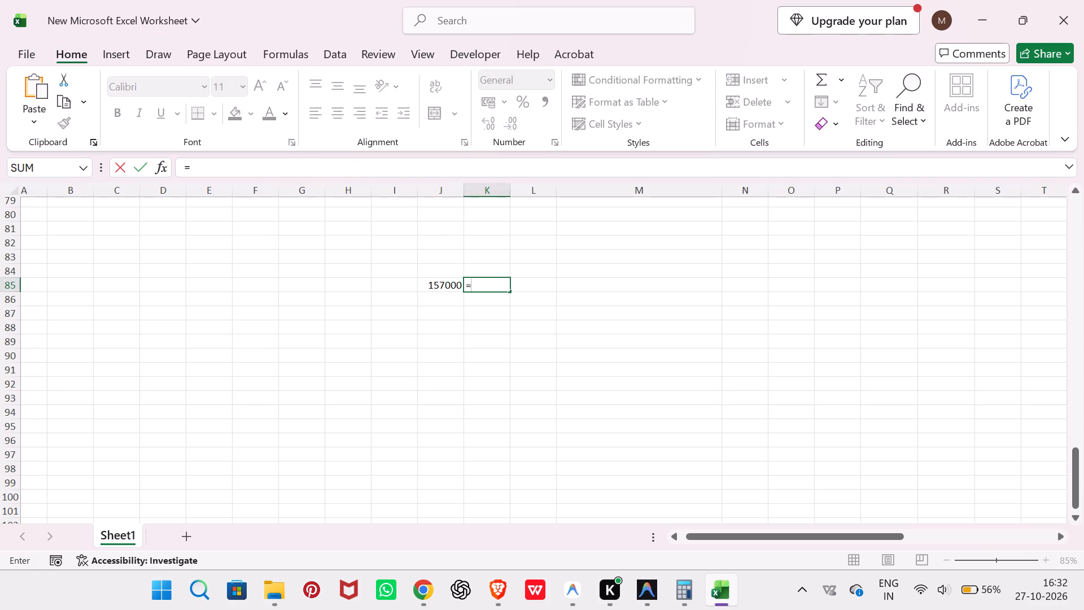
pyautogui.click(438, 287)
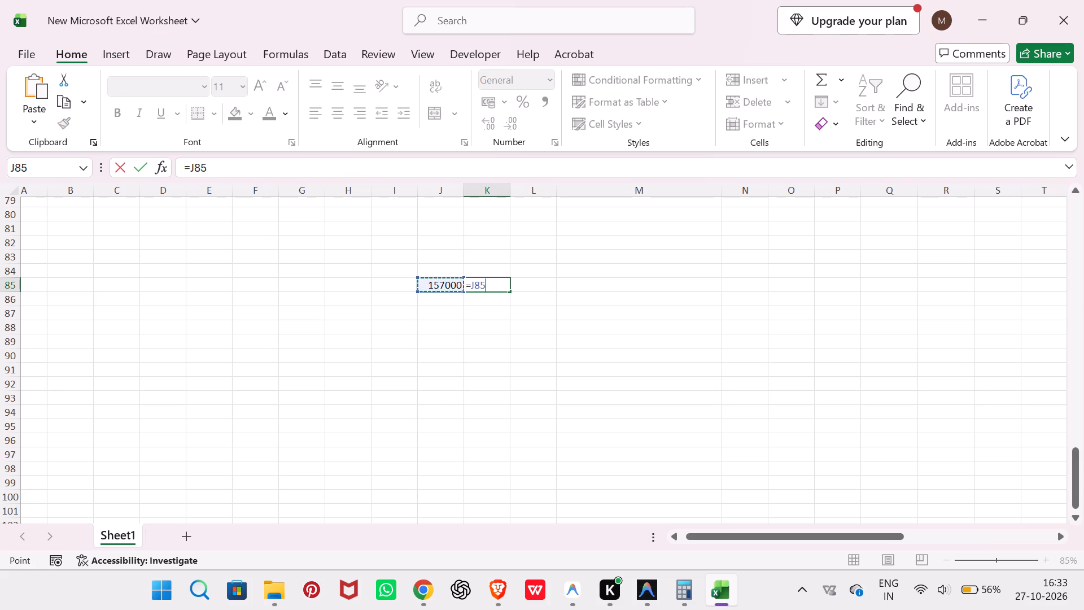
pyautogui.press('-')
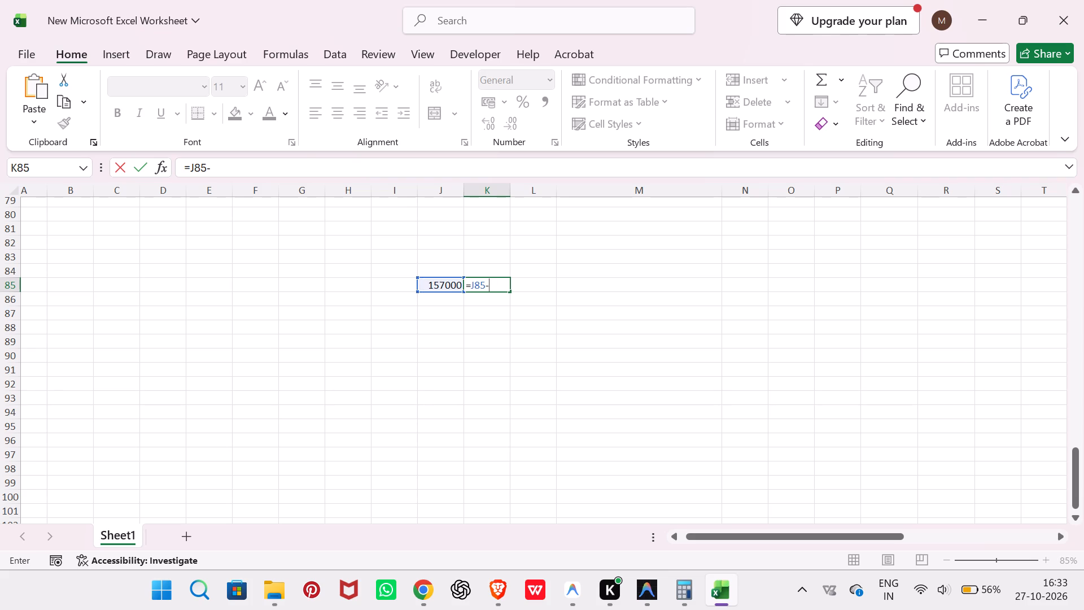
pyautogui.click(438, 287)
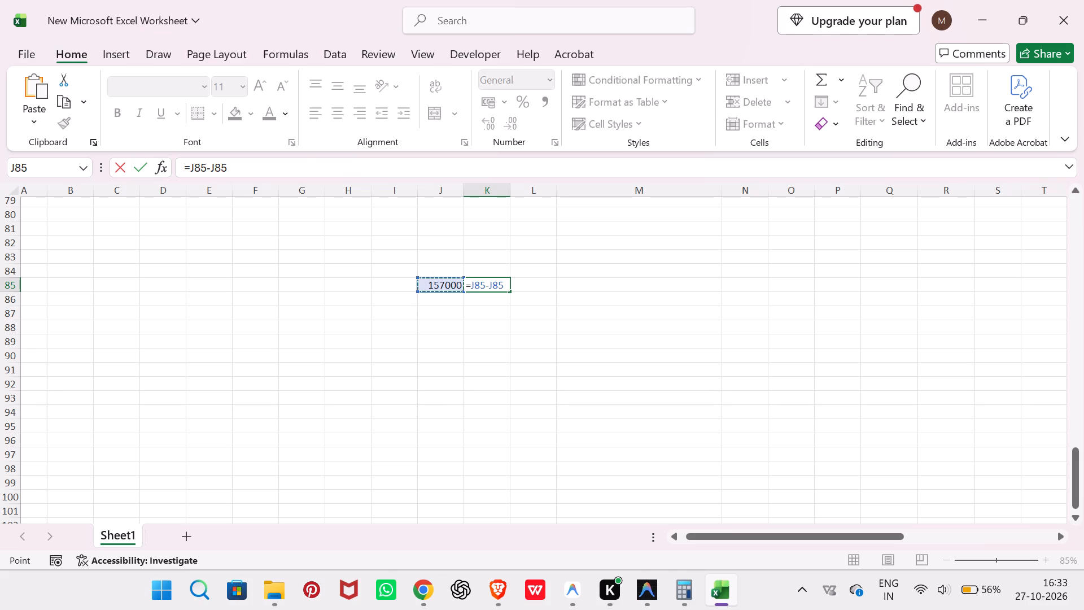
pyautogui.hotkey('shift', '*')
pyautogui.press('2')
pyautogui.press('5')
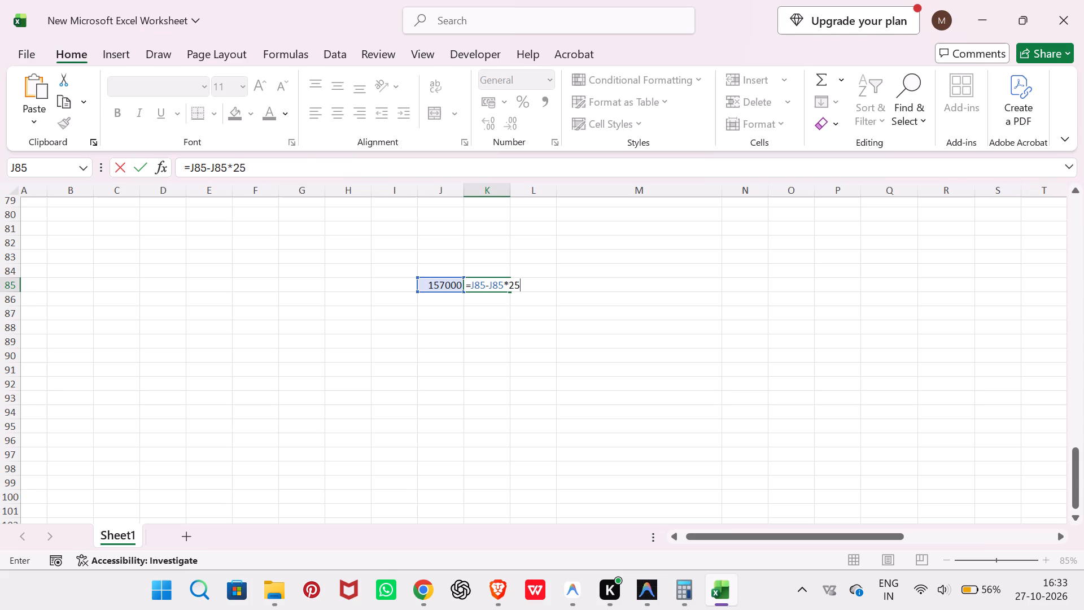
pyautogui.press('/')
pyautogui.press('1')
pyautogui.write('00')
pyautogui.press('Return')
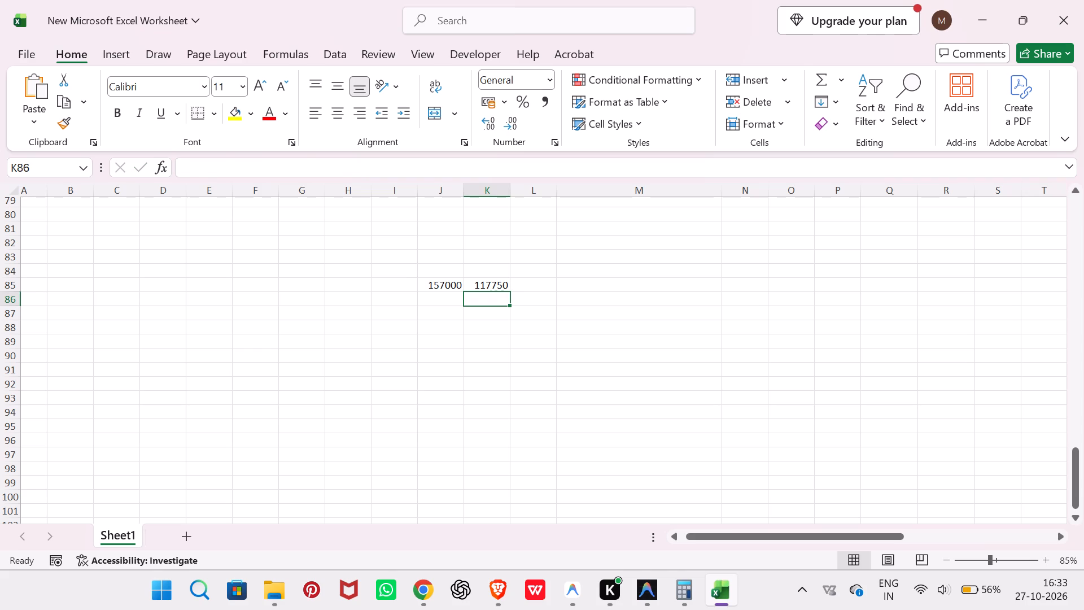
# Calculate J85 increased by 5 percent in cell J86 with the formula =J85+J85*5/100.
pyautogui.click(442, 298)
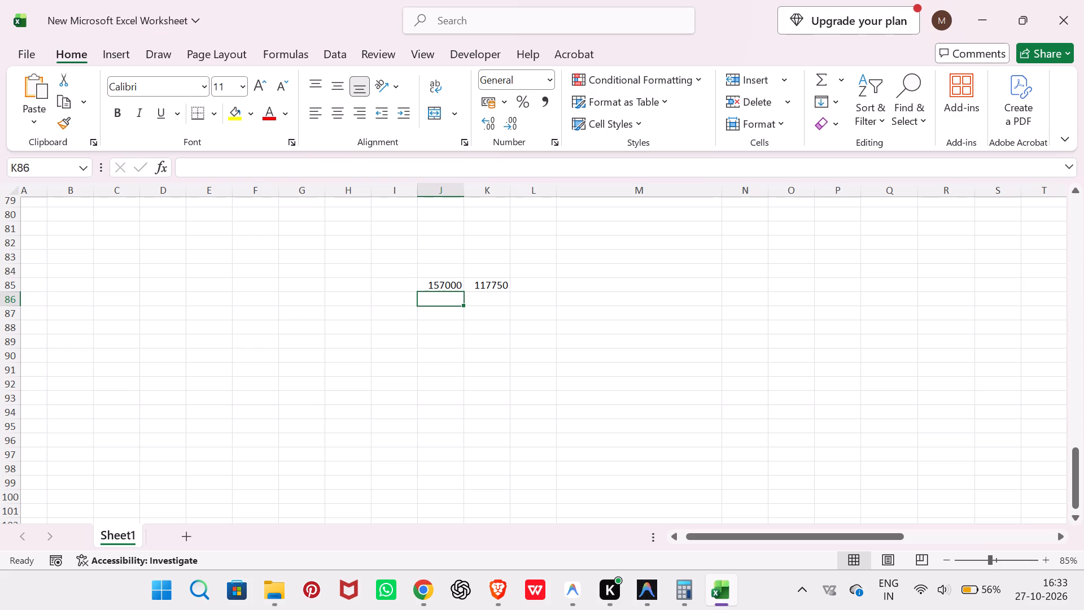
pyautogui.press('=')
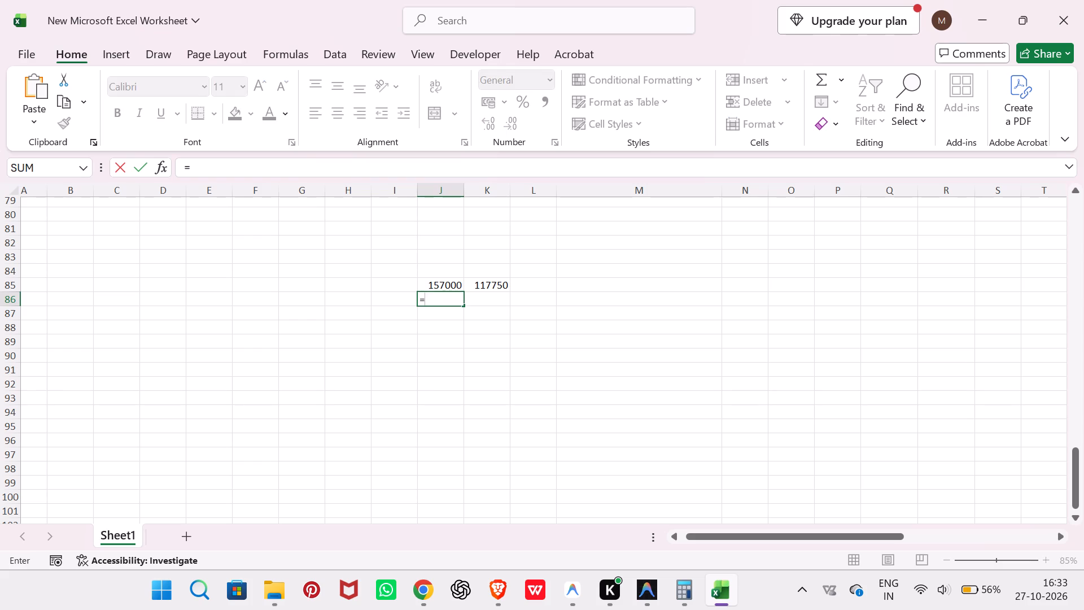
pyautogui.click(439, 285)
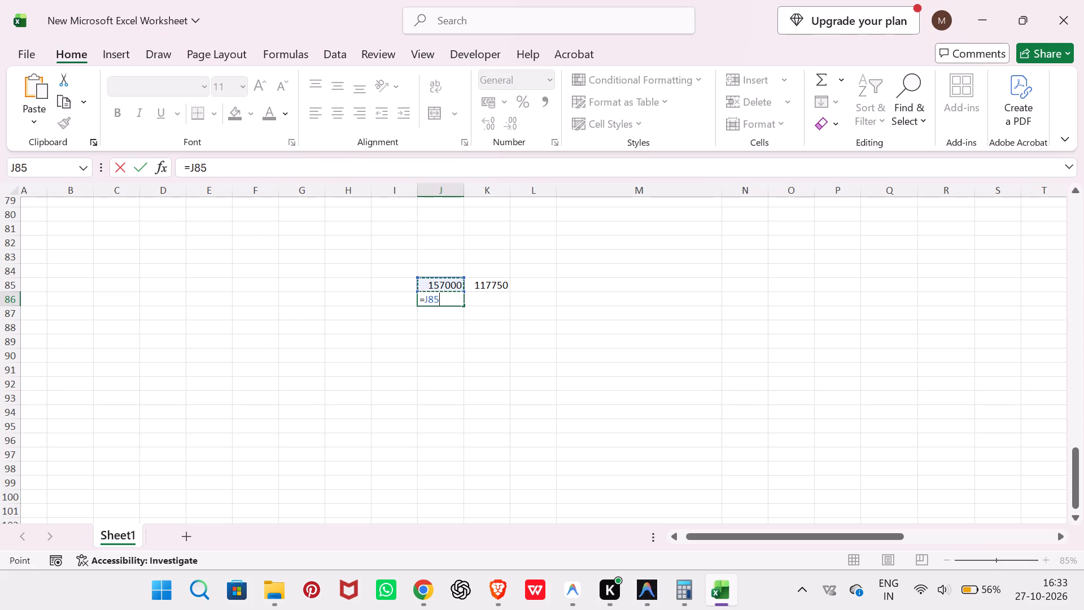
pyautogui.hotkey('shift', '+')
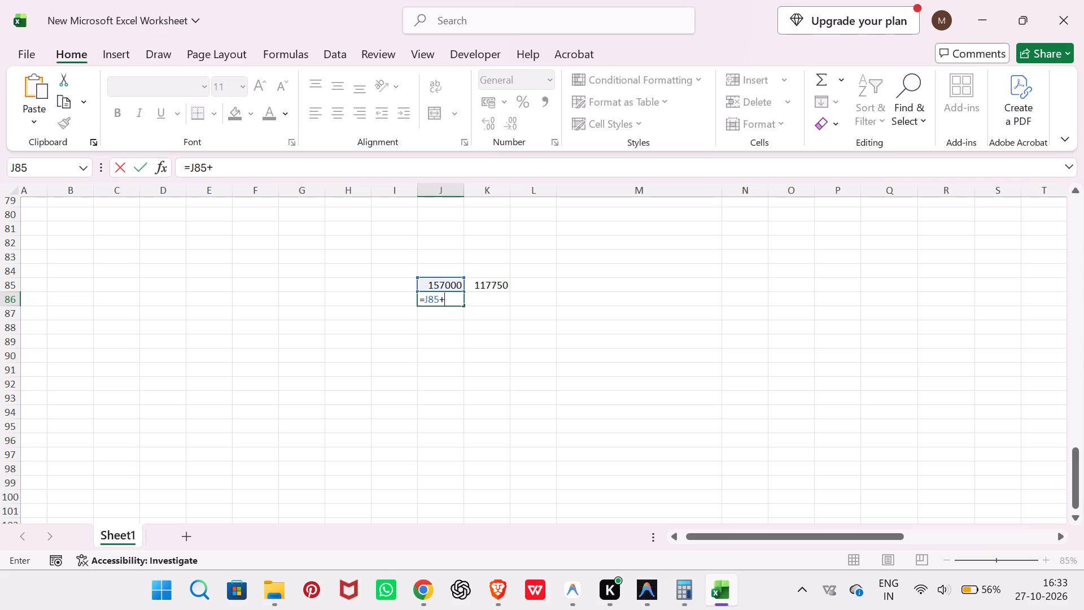
pyautogui.click(439, 285)
pyautogui.hotkey('shift', '*')
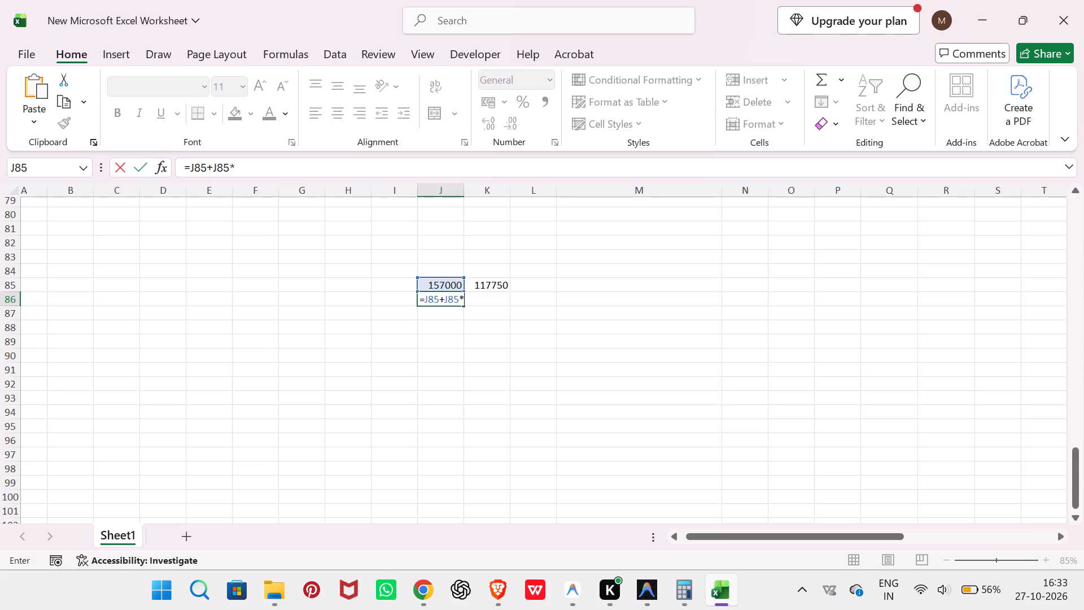
pyautogui.press('5')
pyautogui.write('/100')
pyautogui.press('Return')
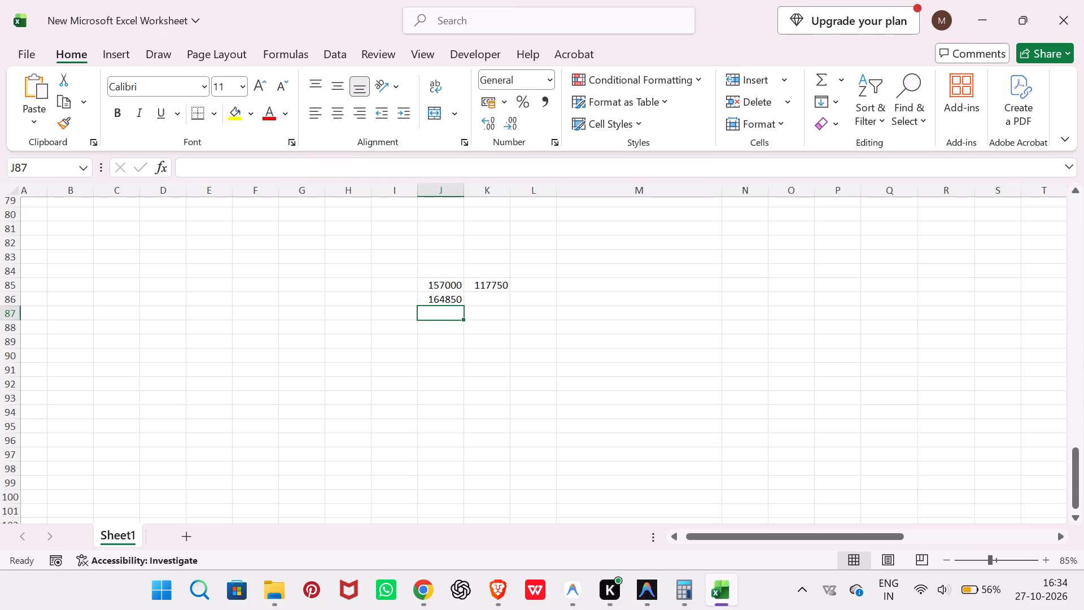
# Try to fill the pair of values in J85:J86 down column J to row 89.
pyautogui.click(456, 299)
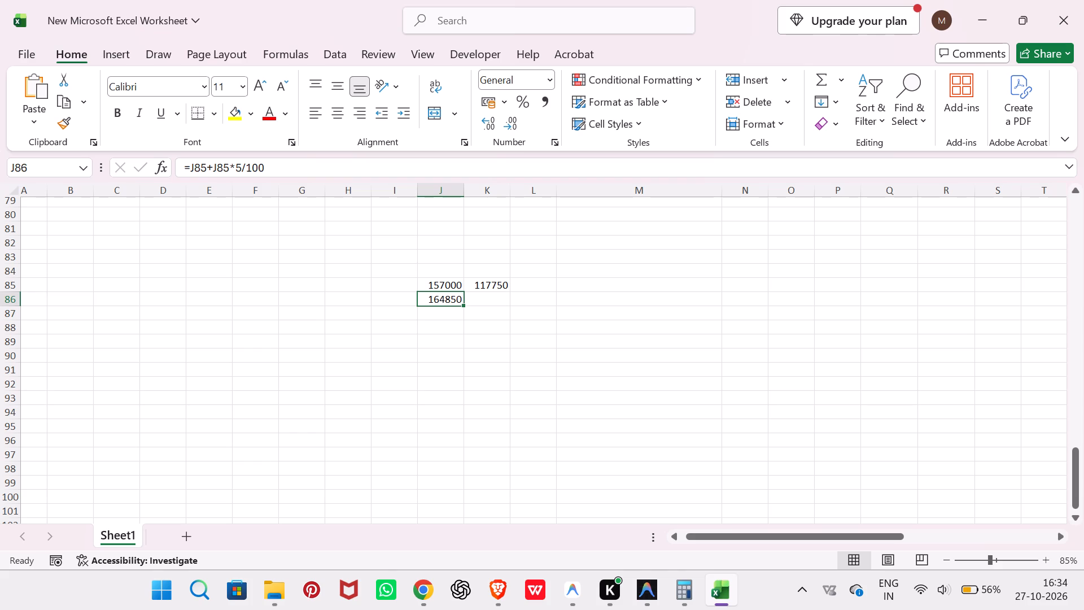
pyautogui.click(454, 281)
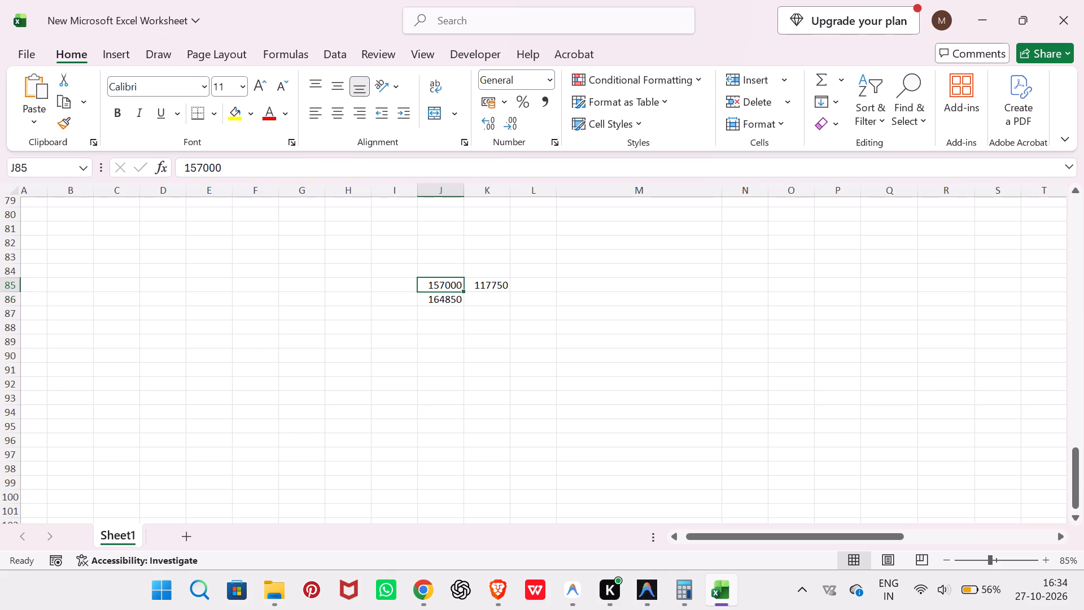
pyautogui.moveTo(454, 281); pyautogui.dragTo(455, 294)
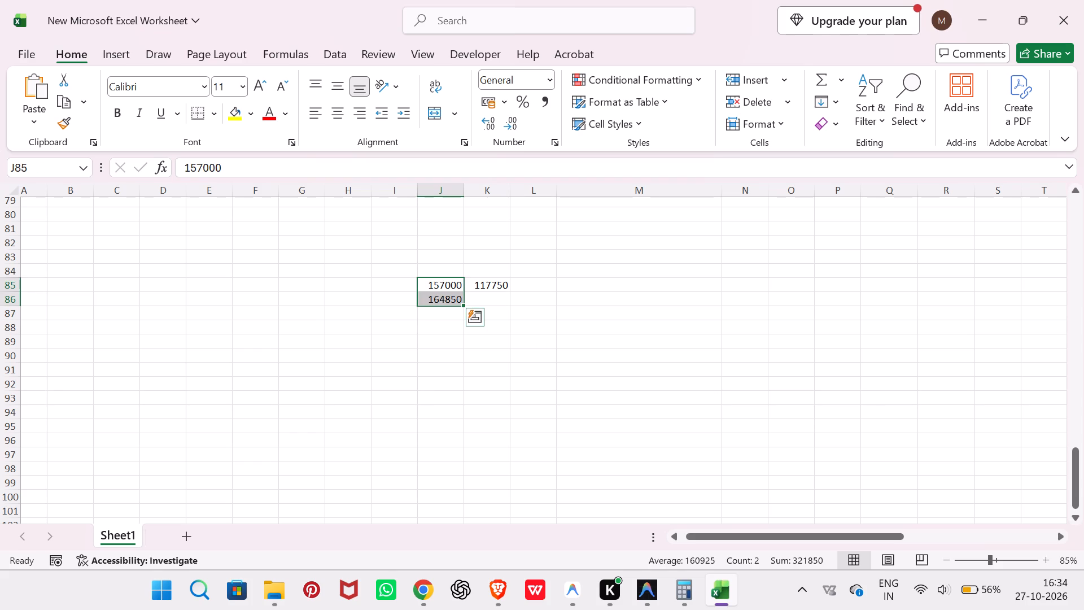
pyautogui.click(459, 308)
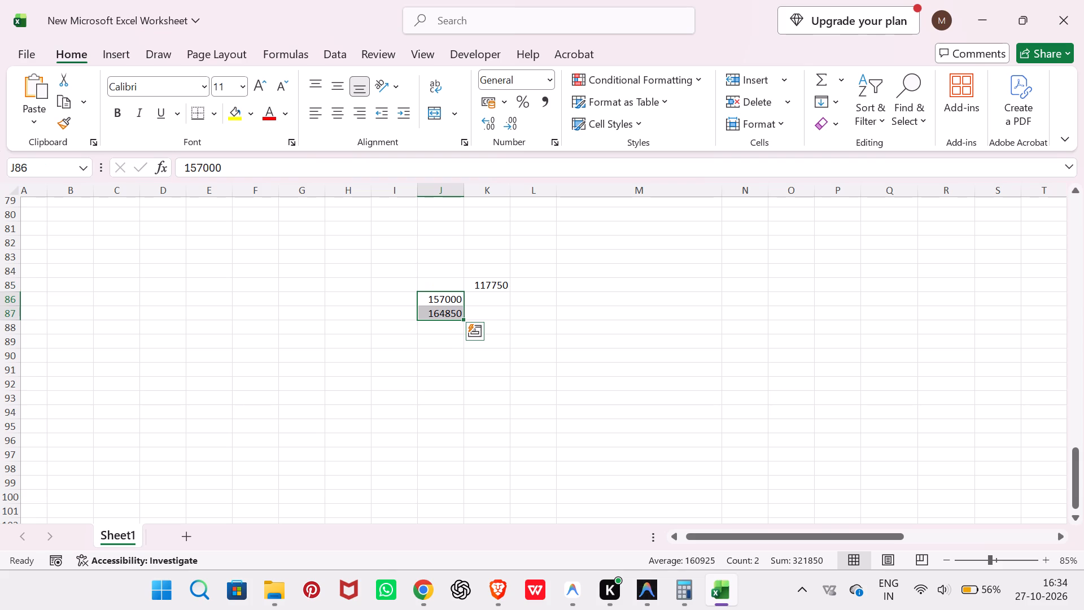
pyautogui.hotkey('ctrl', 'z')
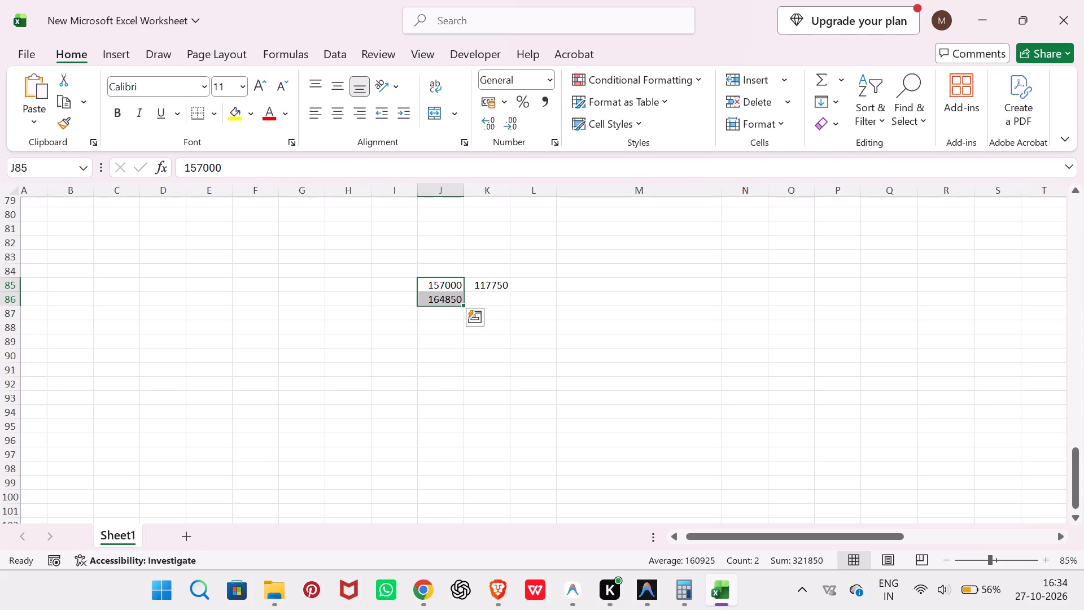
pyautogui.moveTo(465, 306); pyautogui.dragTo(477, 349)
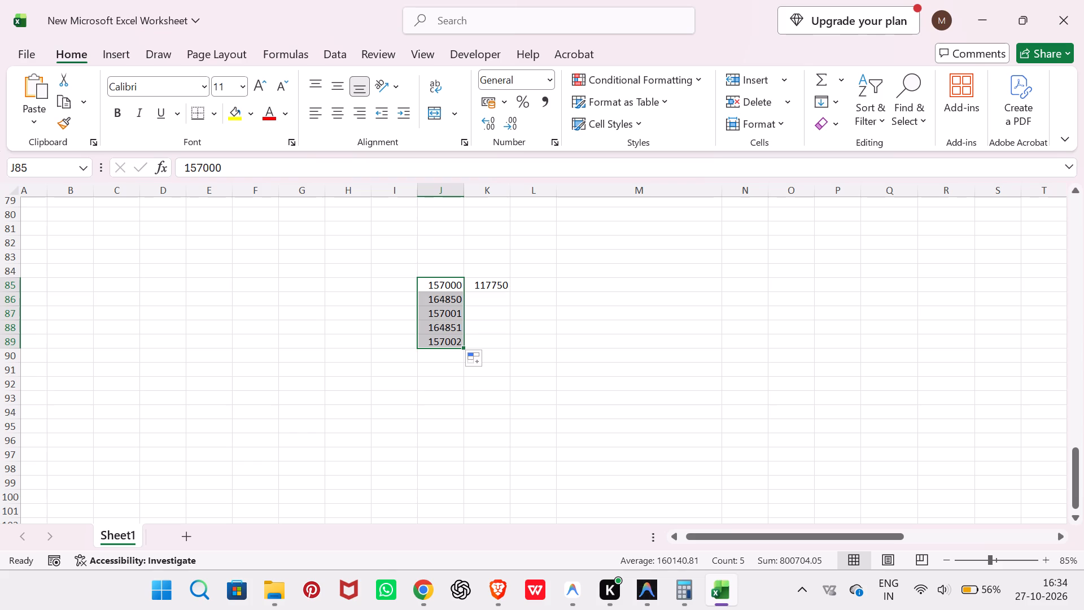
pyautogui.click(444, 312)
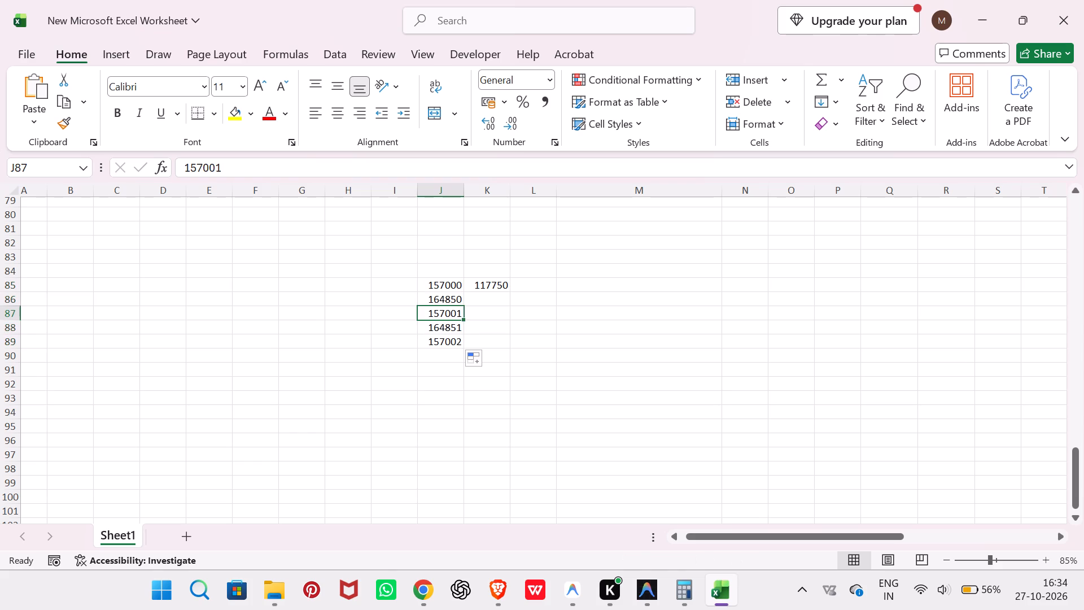
# Fill the 5 percent increase formula from J86 down to J89, and clear the extra cell J89.
pyautogui.click(449, 298)
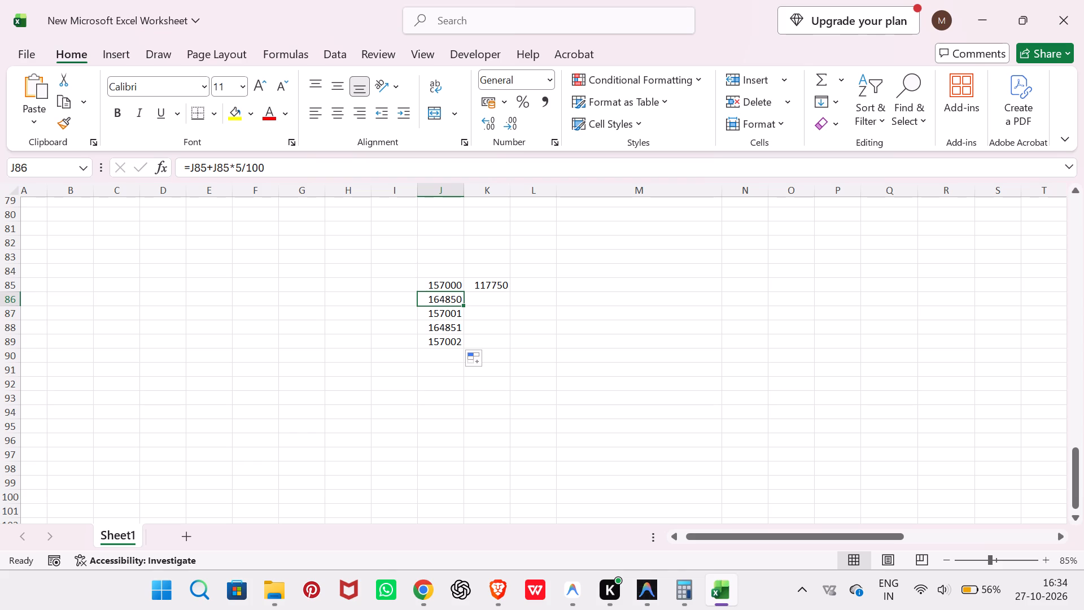
pyautogui.moveTo(460, 306); pyautogui.dragTo(465, 343)
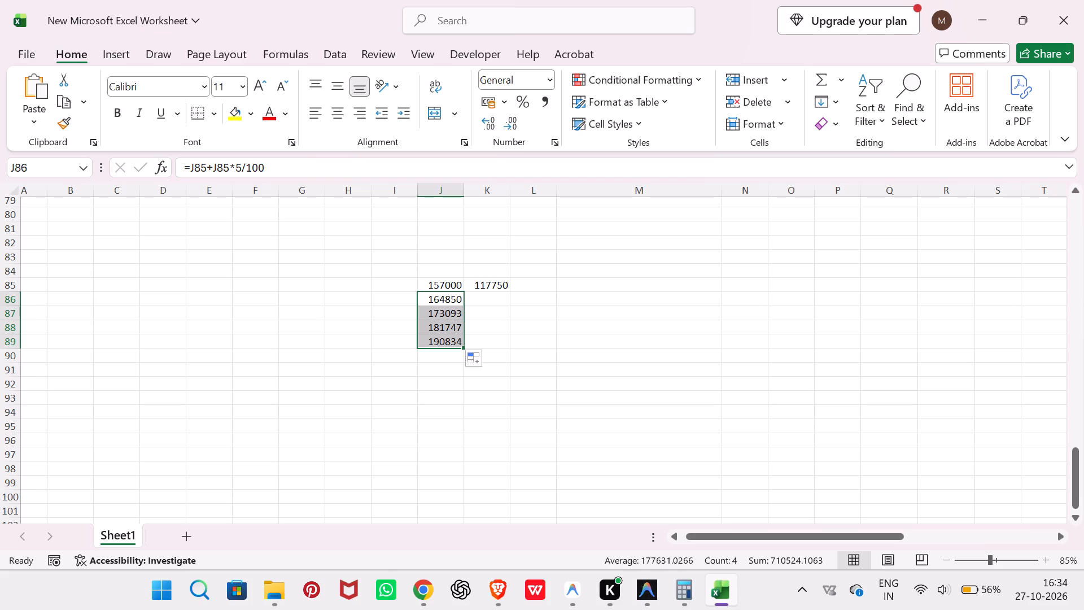
pyautogui.click(449, 343)
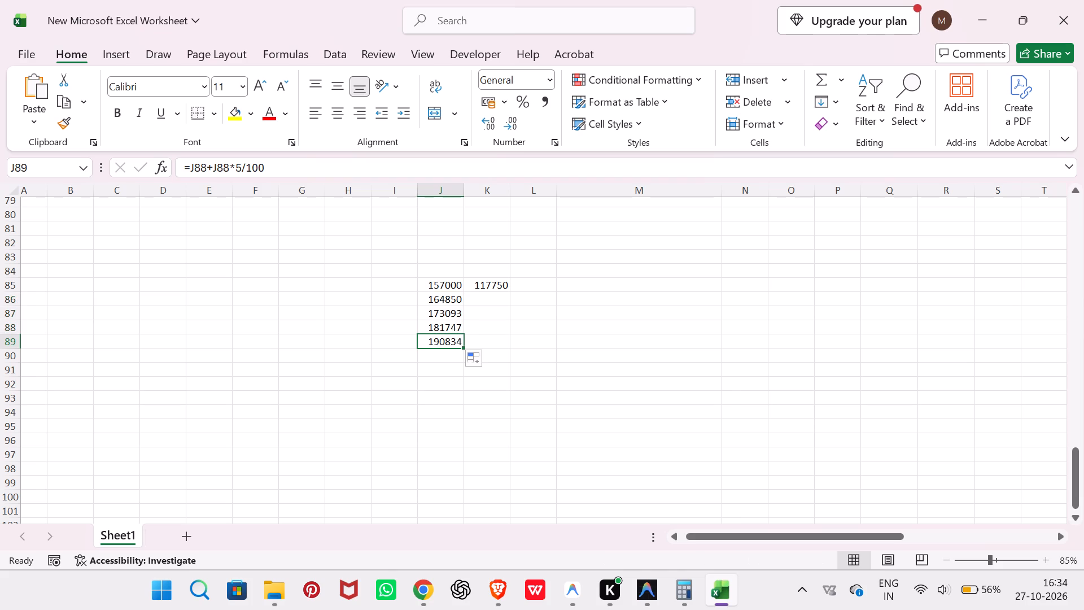
pyautogui.press('Delete')
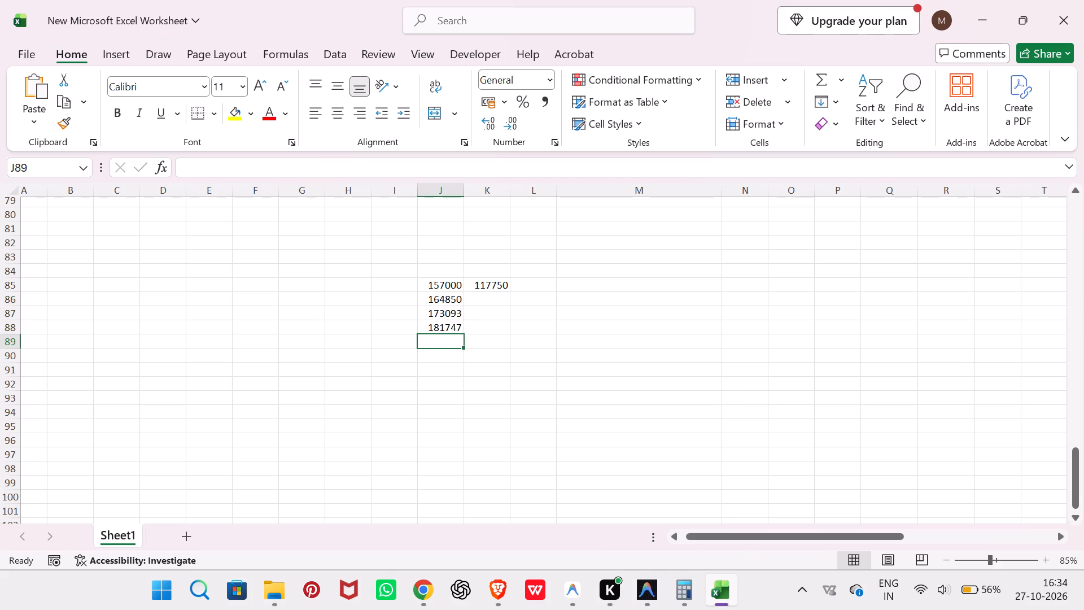
# Fill the 25 percent reduction formula from K85 down to K88.
pyautogui.click(451, 280)
pyautogui.click(451, 280)
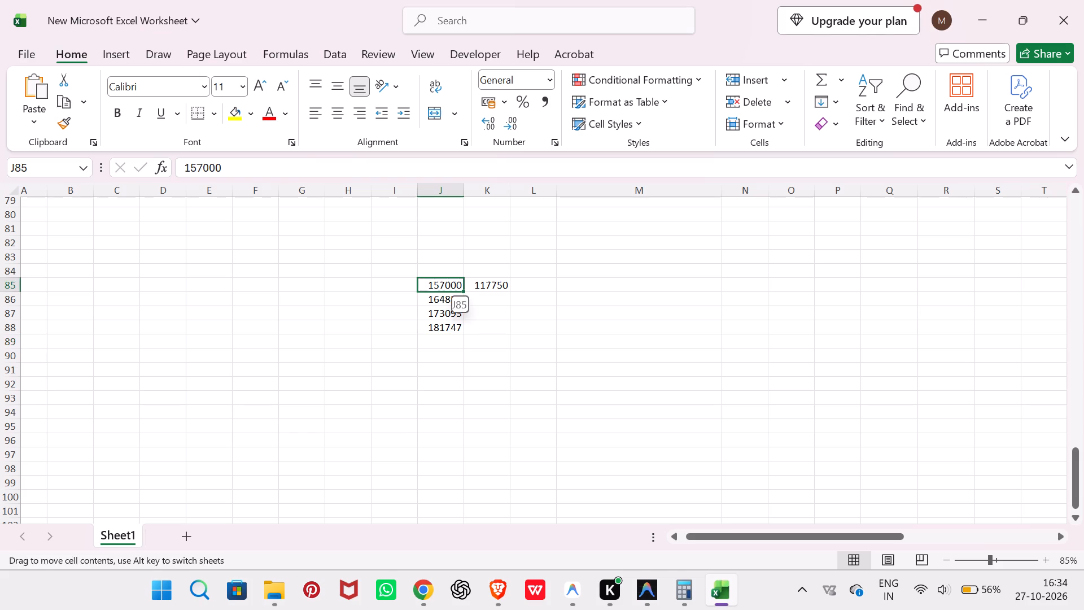
pyautogui.click(506, 288)
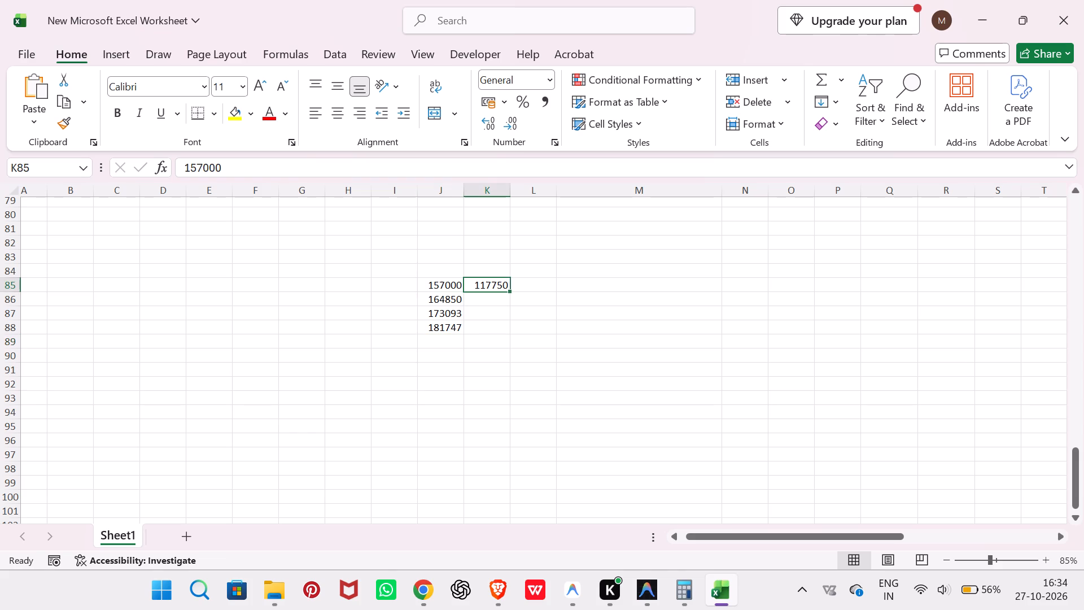
pyautogui.moveTo(506, 288); pyautogui.dragTo(508, 307)
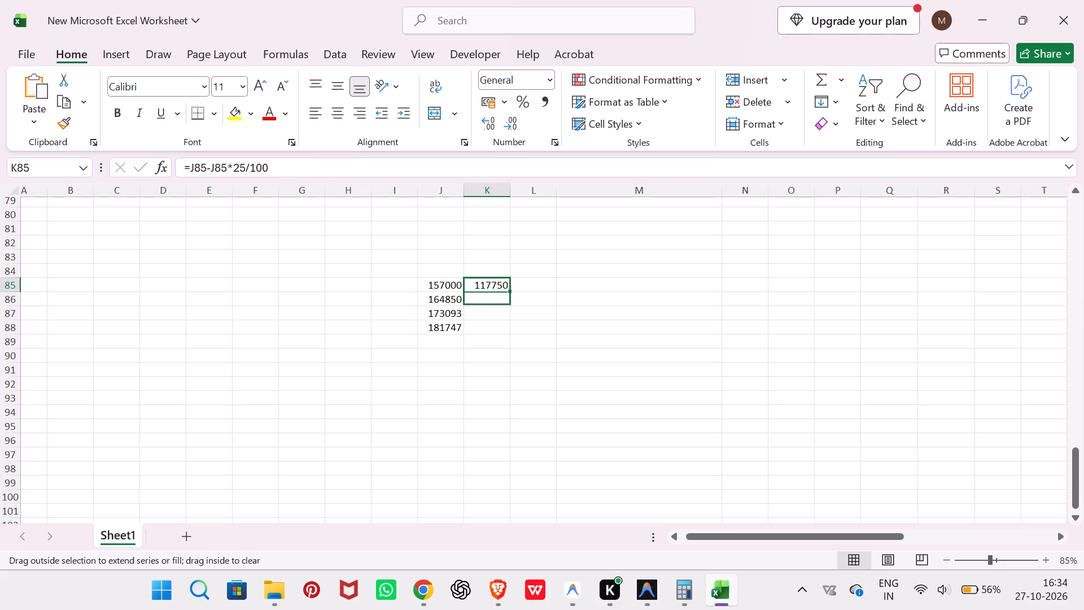
pyautogui.moveTo(508, 307); pyautogui.dragTo(508, 332)
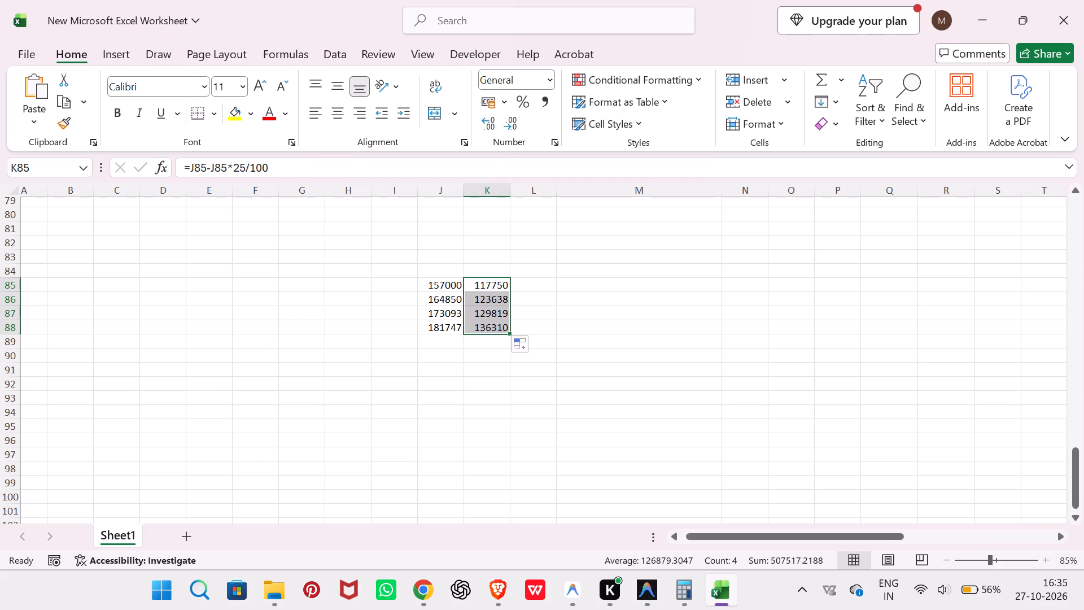
# Copy the block J85:K88 and paste it one row lower, starting at J86, so the base amount row is repeated.
pyautogui.click(446, 298)
pyautogui.moveTo(446, 298); pyautogui.dragTo(486, 299)
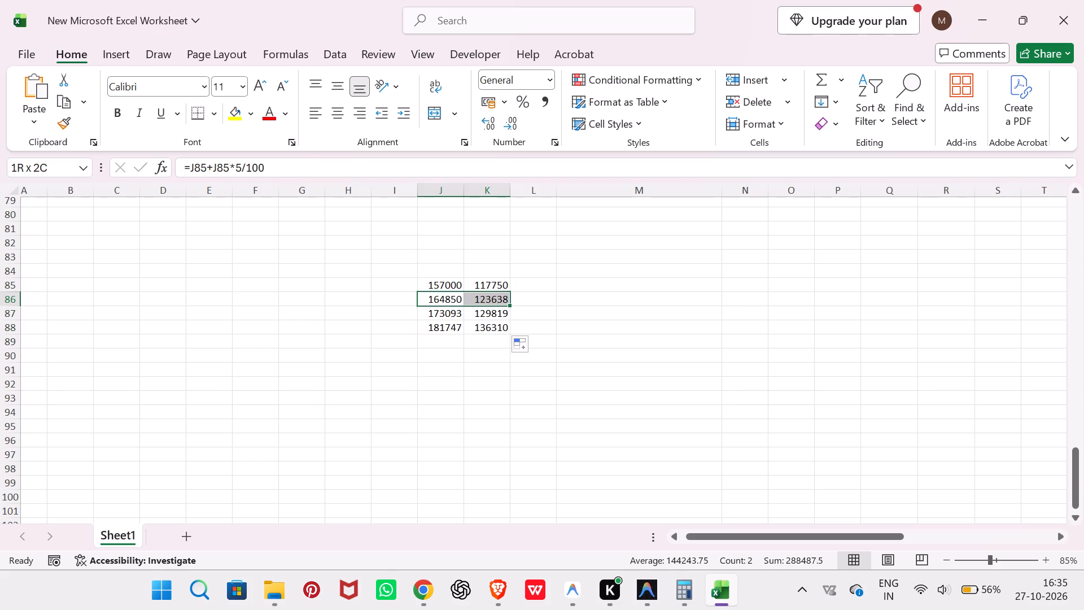
pyautogui.moveTo(486, 299); pyautogui.dragTo(501, 325)
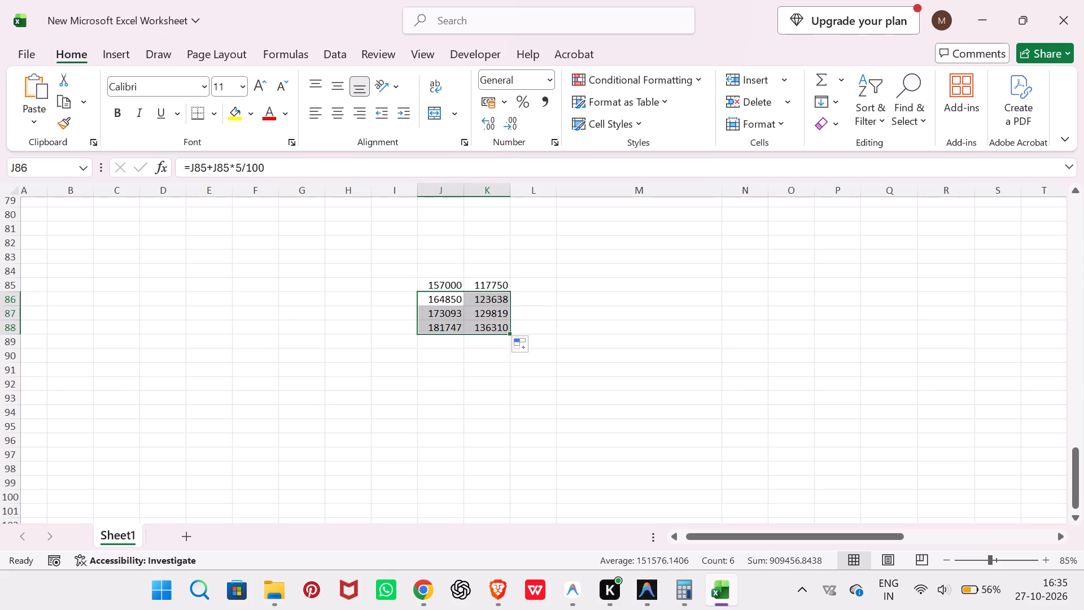
pyautogui.click(434, 282)
pyautogui.moveTo(434, 282); pyautogui.dragTo(488, 312)
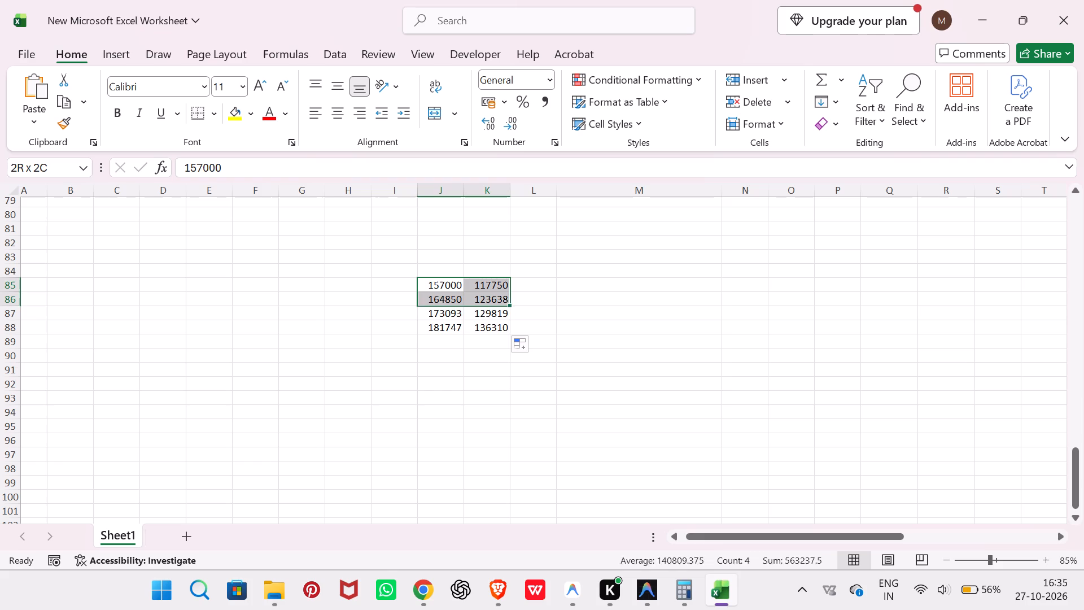
pyautogui.moveTo(488, 312); pyautogui.dragTo(490, 326)
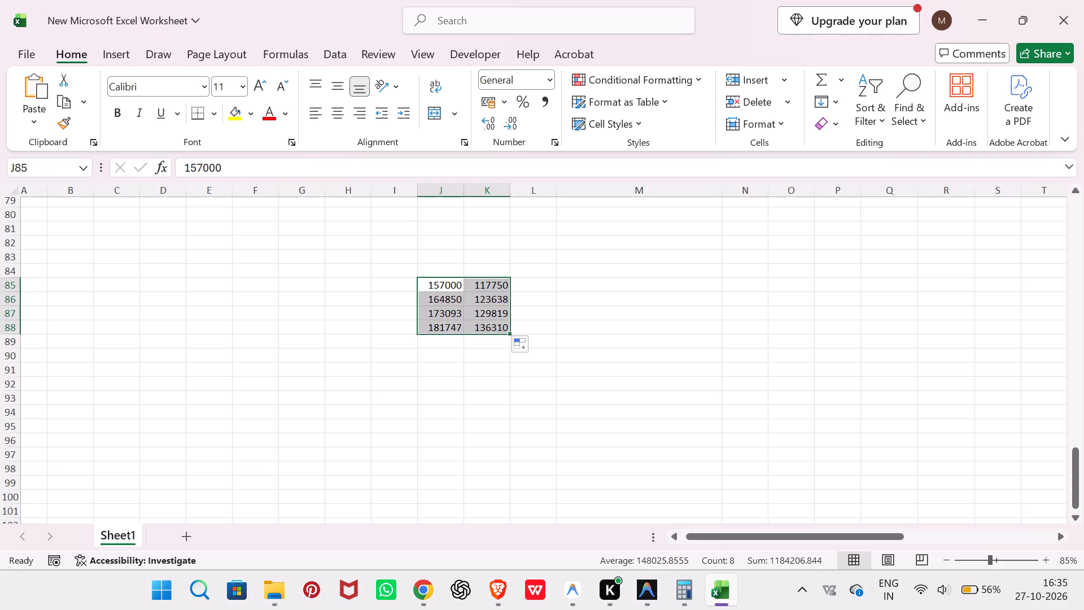
pyautogui.hotkey('ctrl', 'c')
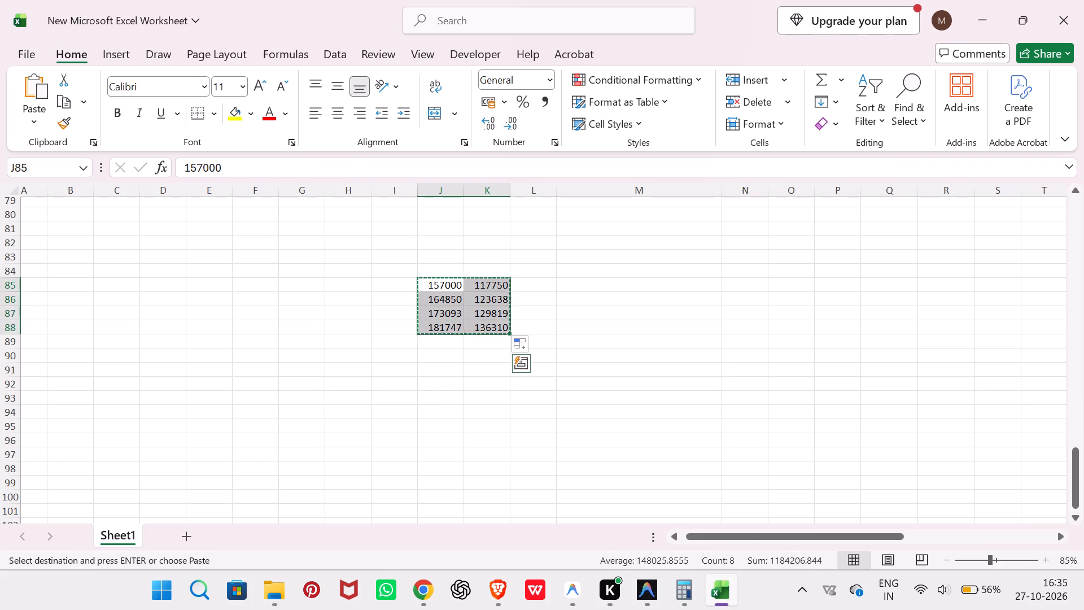
pyautogui.click(448, 295)
pyautogui.hotkey('ctrl', 'v')
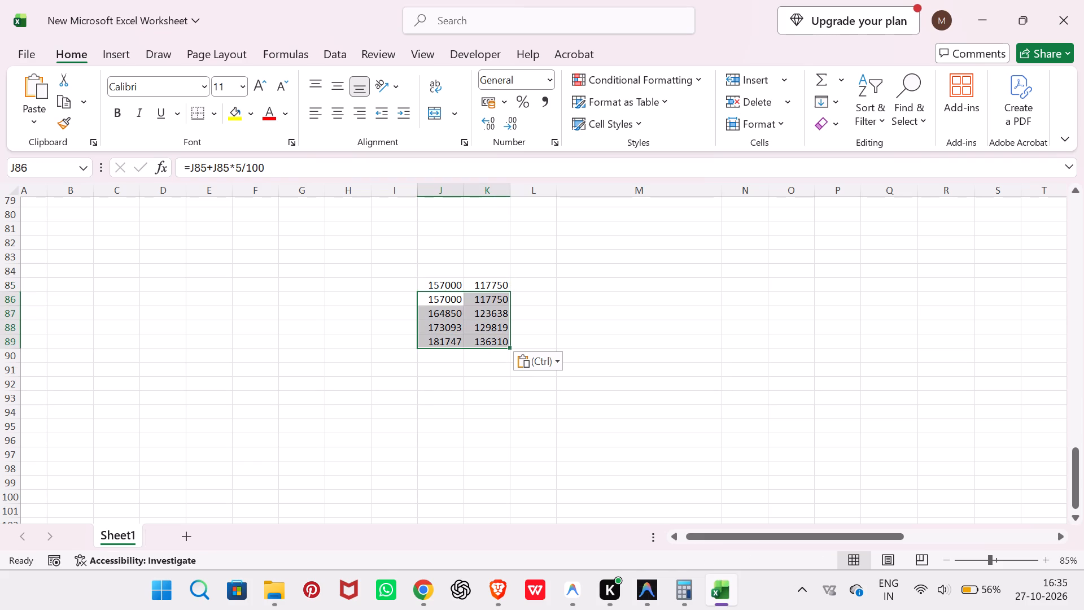
# Copy the rows J87:K89 and paste them starting at J88 to extend the calculations to row 90.
pyautogui.moveTo(439, 314); pyautogui.dragTo(492, 347)
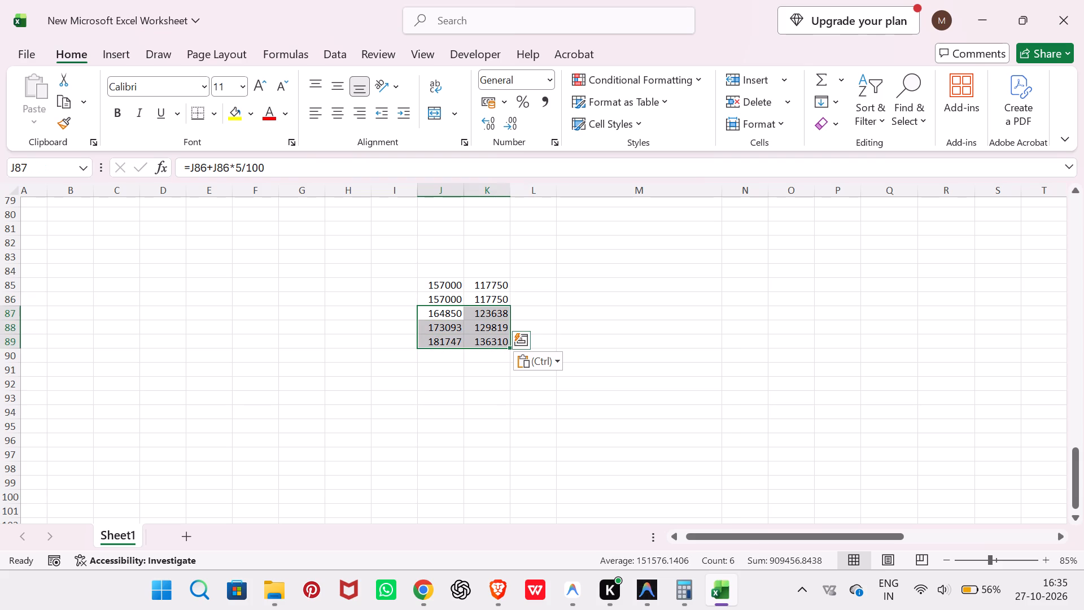
pyautogui.hotkey('ctrl', 'c')
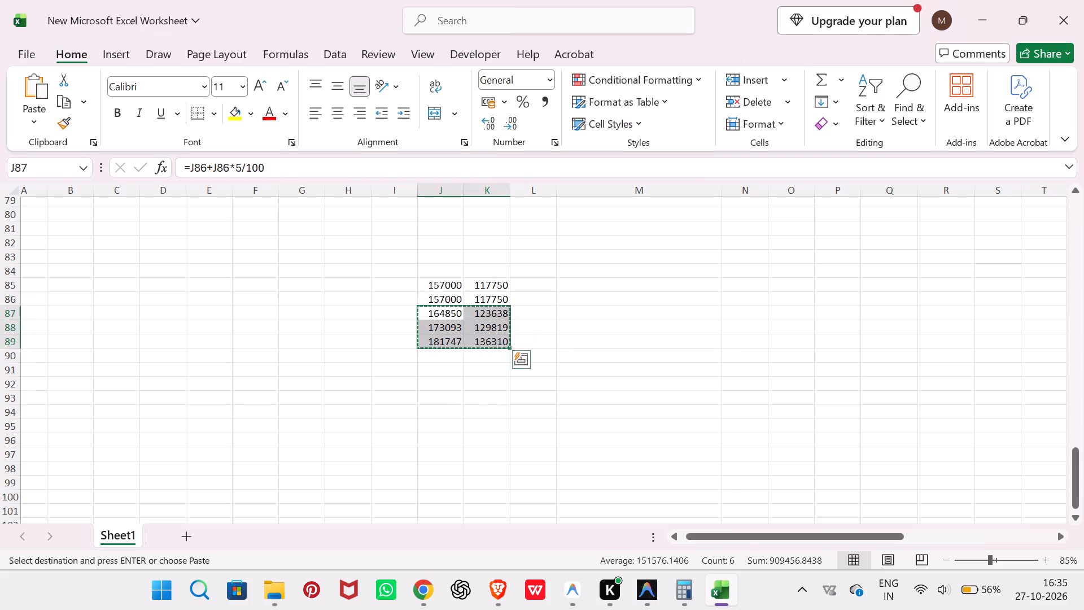
pyautogui.click(439, 331)
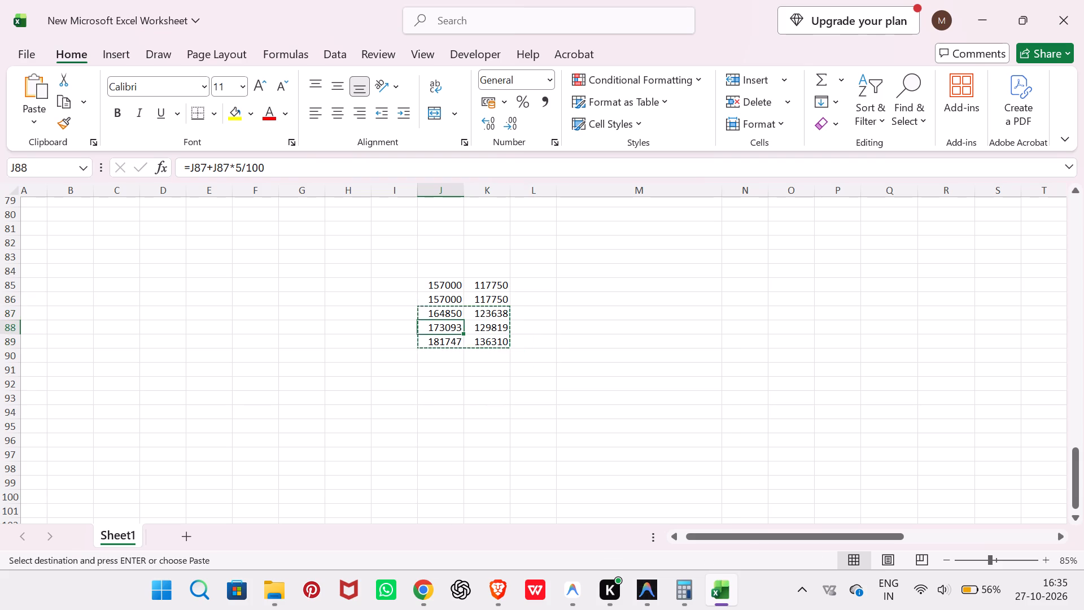
pyautogui.hotkey('ctrl', 'v')
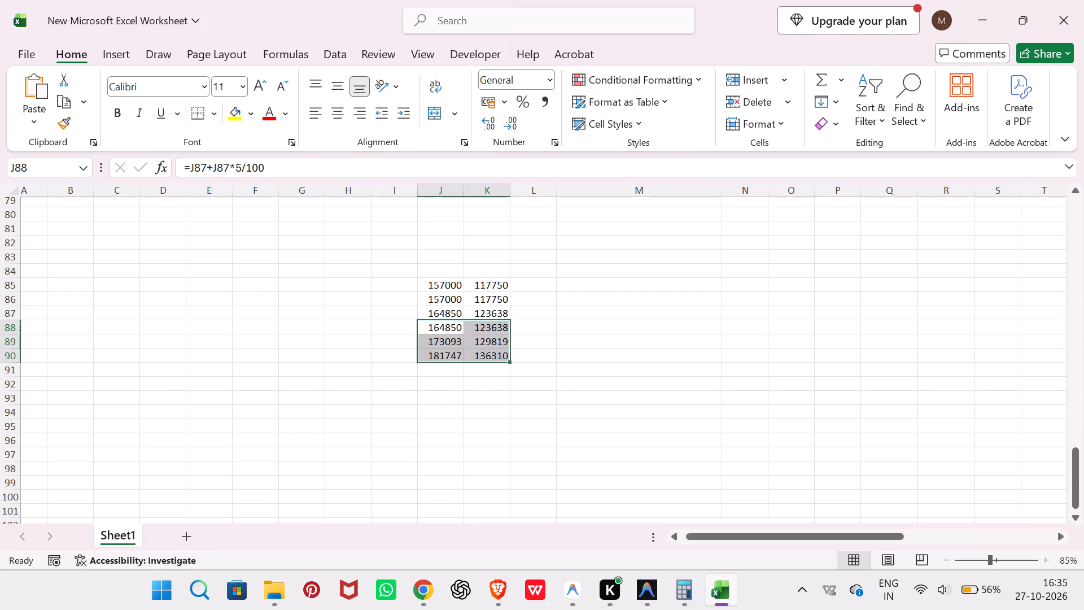
# Copy the rows J89:K90 and paste them starting at J90 to extend the calculations to row 91.
pyautogui.moveTo(432, 346); pyautogui.dragTo(444, 346)
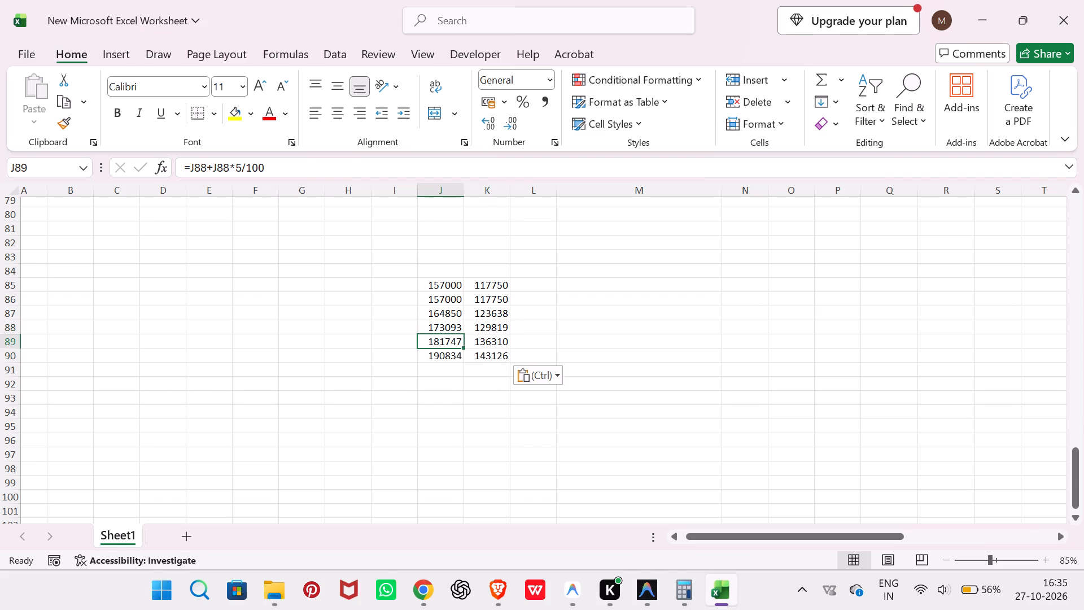
pyautogui.moveTo(444, 346); pyautogui.dragTo(498, 354)
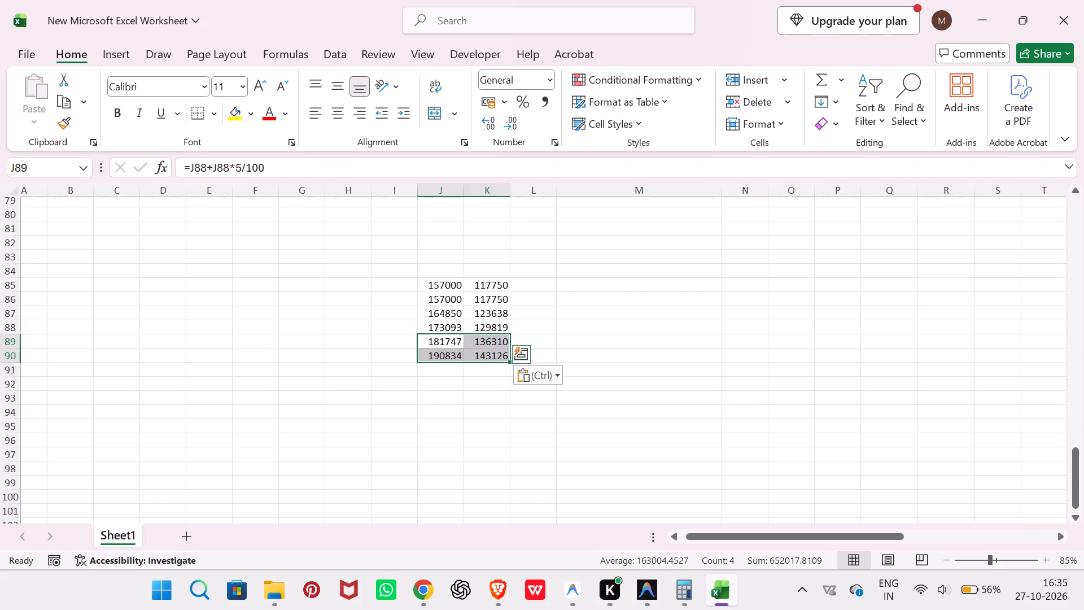
pyautogui.hotkey('ctrl', 'c')
pyautogui.click(451, 355)
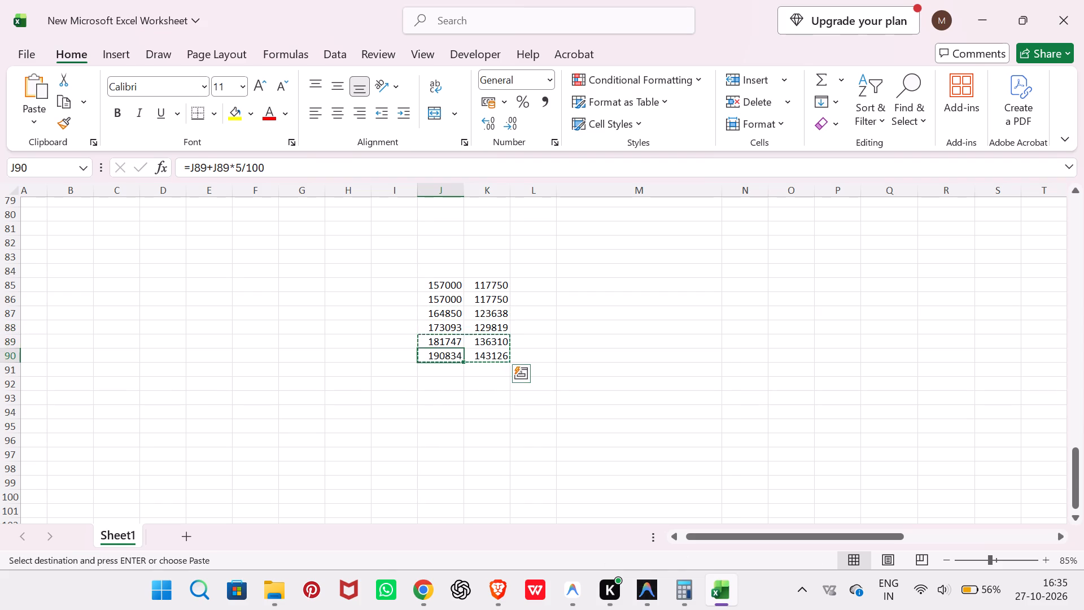
pyautogui.hotkey('ctrl', 'v')
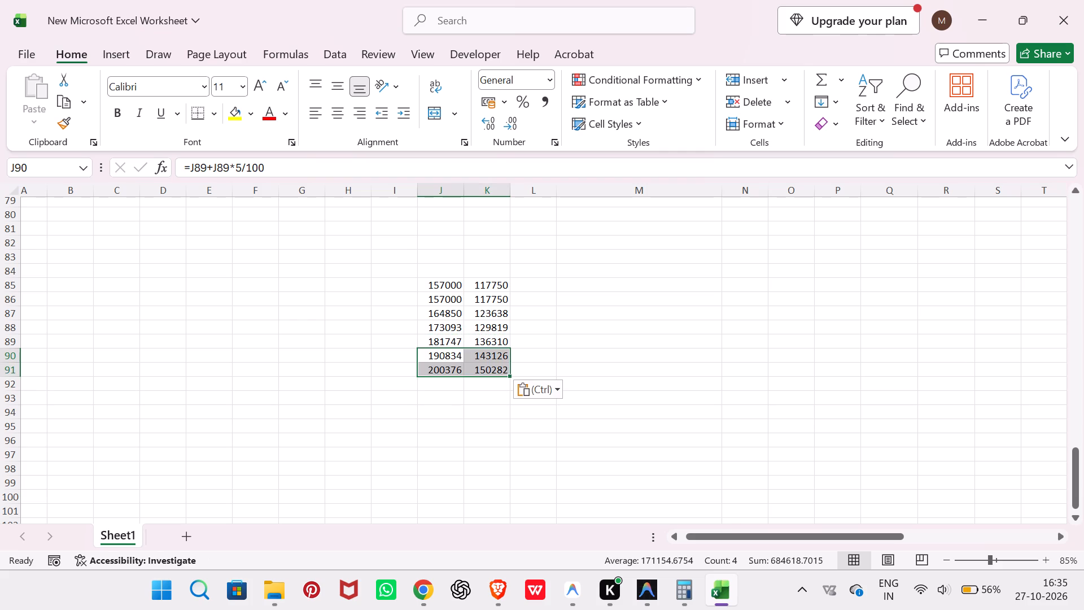
# Copy the row J91:K91 and paste it at J92 to add one more row of calculations.
pyautogui.click(444, 371)
pyautogui.moveTo(444, 371); pyautogui.dragTo(478, 372)
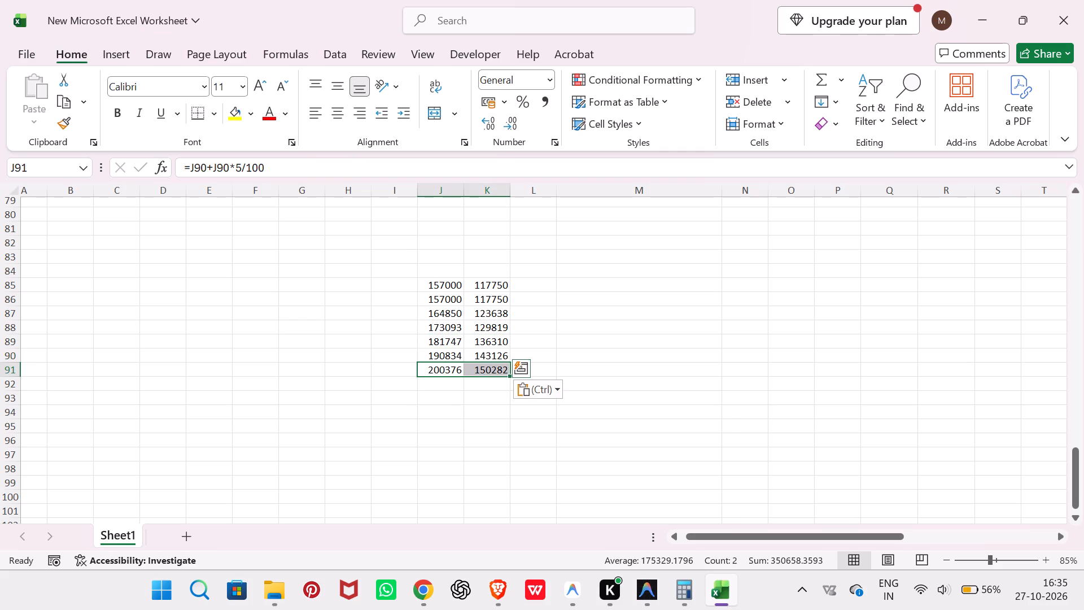
pyautogui.hotkey('ctrl', 'c')
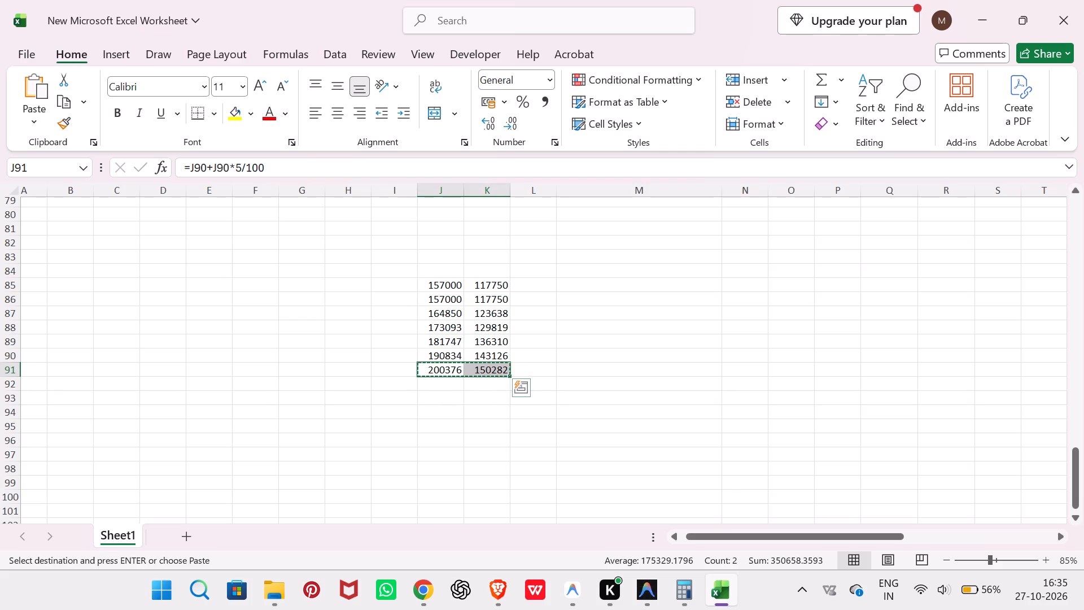
pyautogui.click(427, 390)
pyautogui.hotkey('ctrl', 'v')
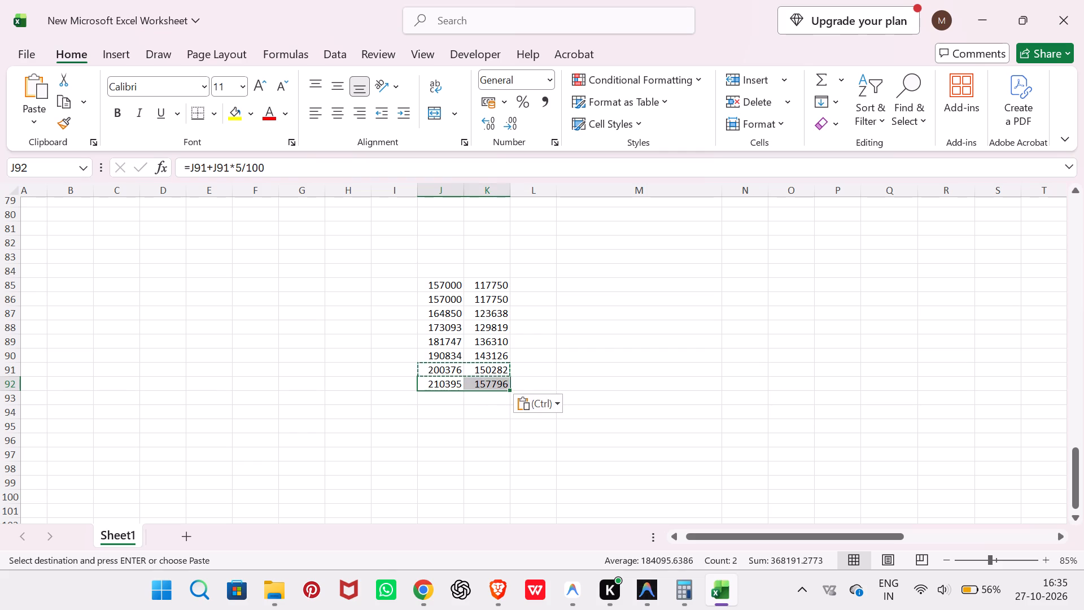
# Enter the serial numbers 1 in I85 and 2 in I86, beside the amounts.
pyautogui.click(399, 288)
pyautogui.press('1')
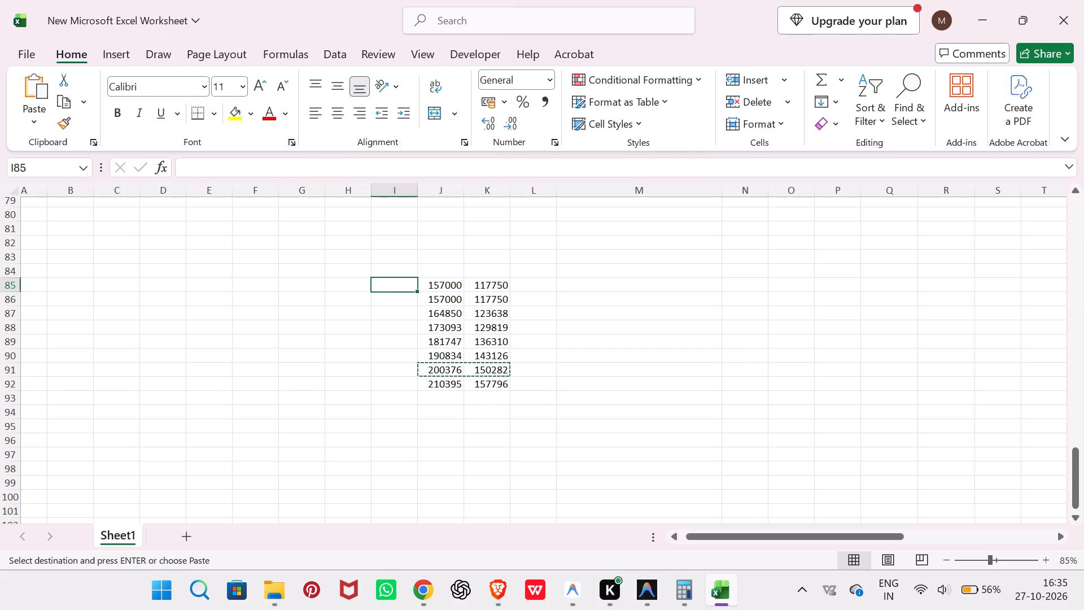
pyautogui.press('Down')
pyautogui.press('2')
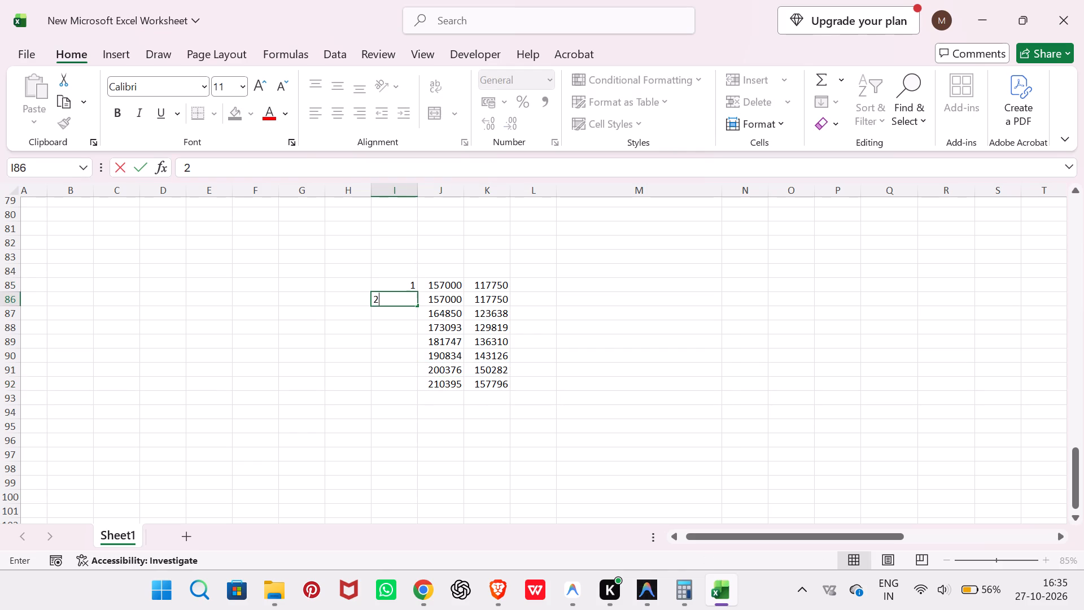
pyautogui.press('Down')
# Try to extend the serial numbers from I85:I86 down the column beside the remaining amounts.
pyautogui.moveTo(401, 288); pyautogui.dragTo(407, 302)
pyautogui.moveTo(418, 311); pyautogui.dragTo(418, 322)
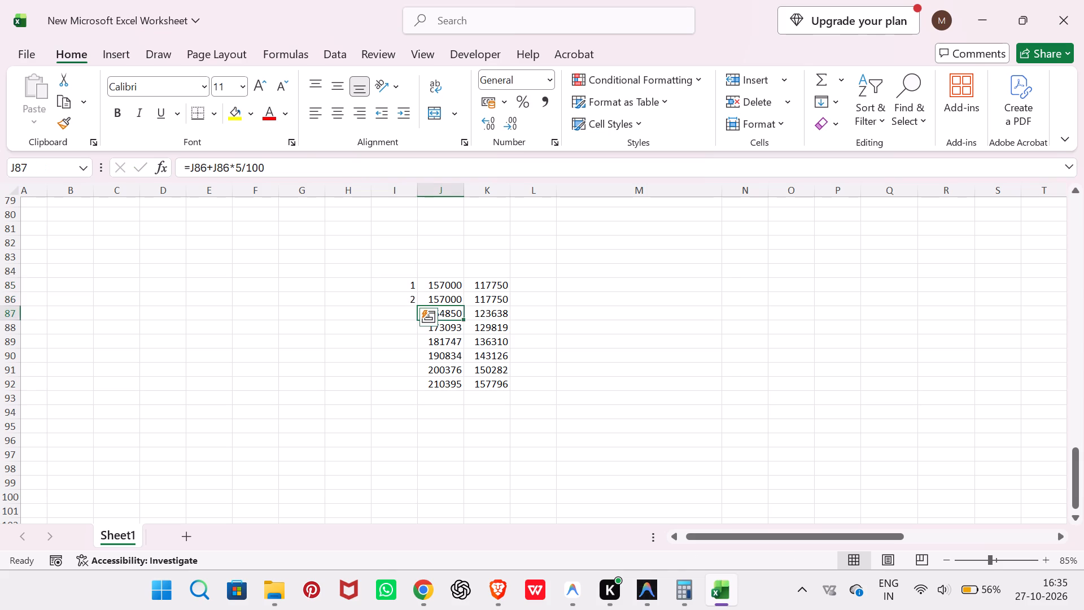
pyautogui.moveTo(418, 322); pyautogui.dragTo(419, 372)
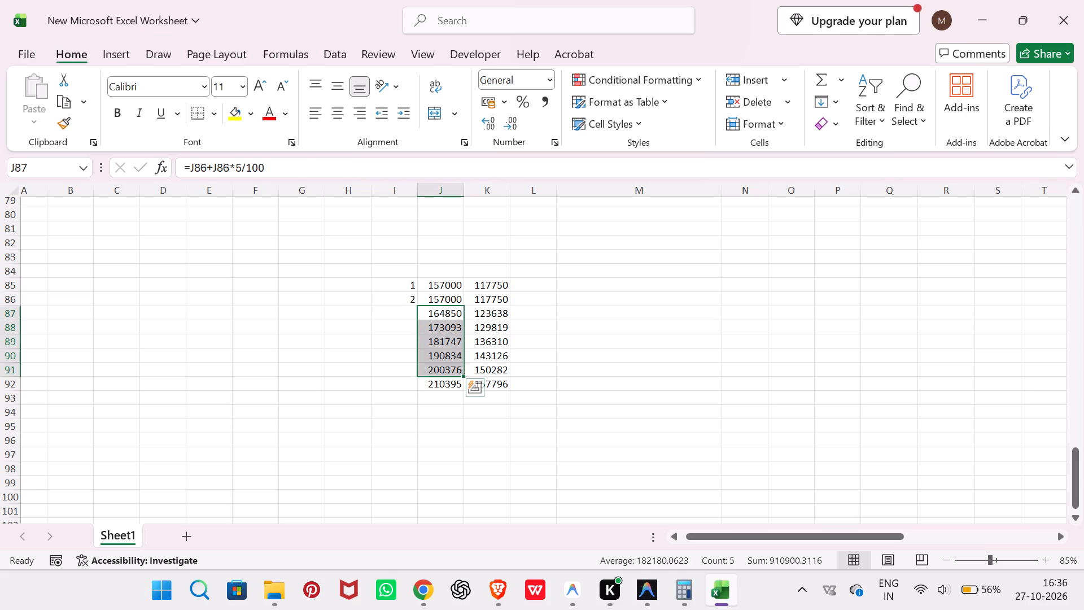
# Undo the serial numbers, the extension rows pasted below, and the paste that duplicated the 157000 row.
pyautogui.hotkey('ctrl', 'z')
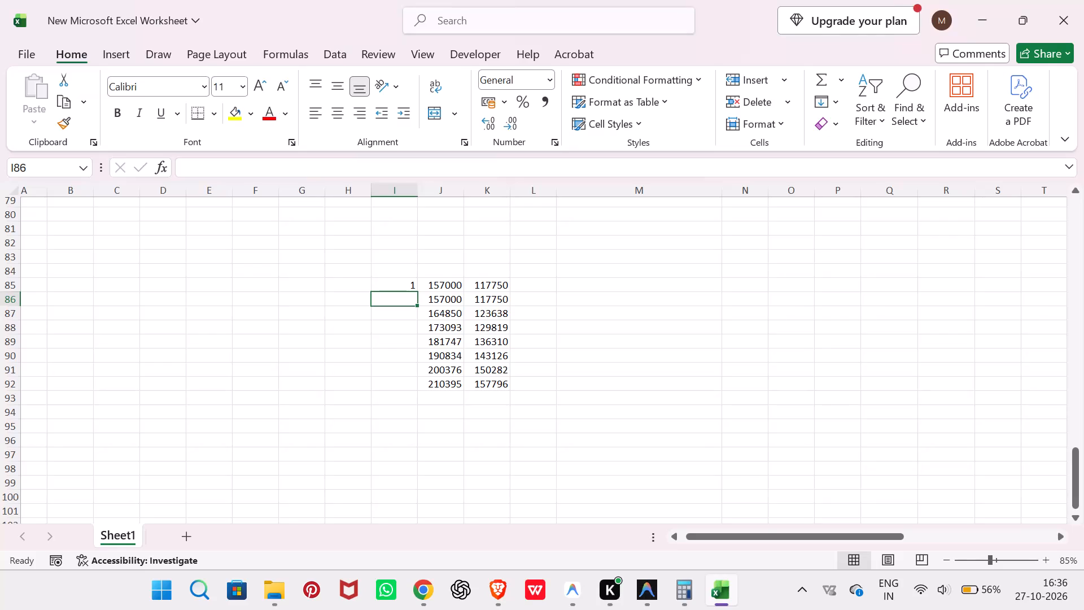
pyautogui.hotkey('ctrl', 'x')
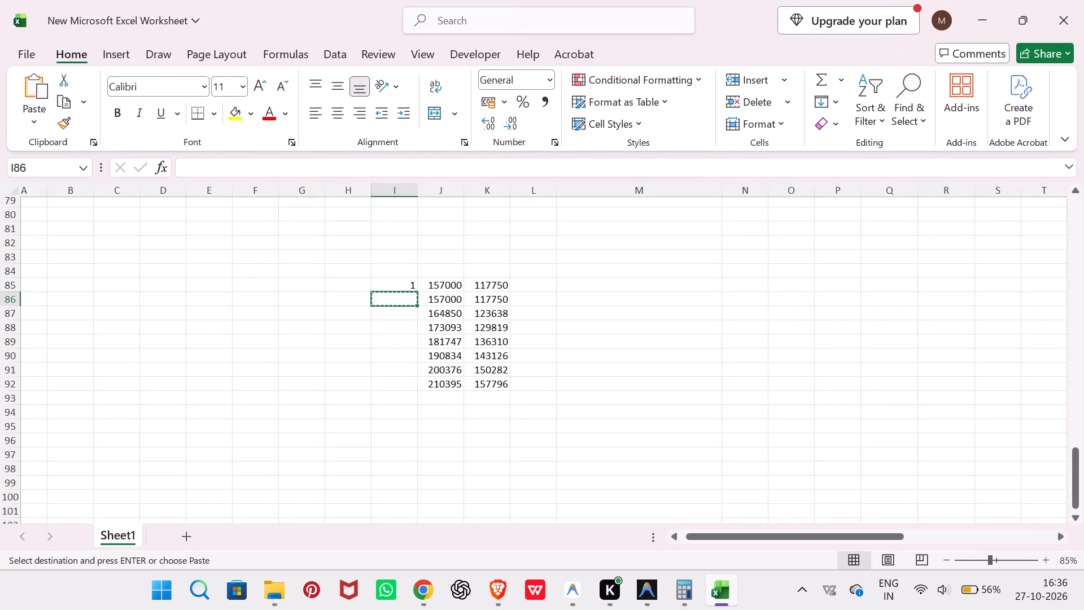
pyautogui.hotkey('ctrl', 'z')
pyautogui.hotkey('ctrl', 'z')
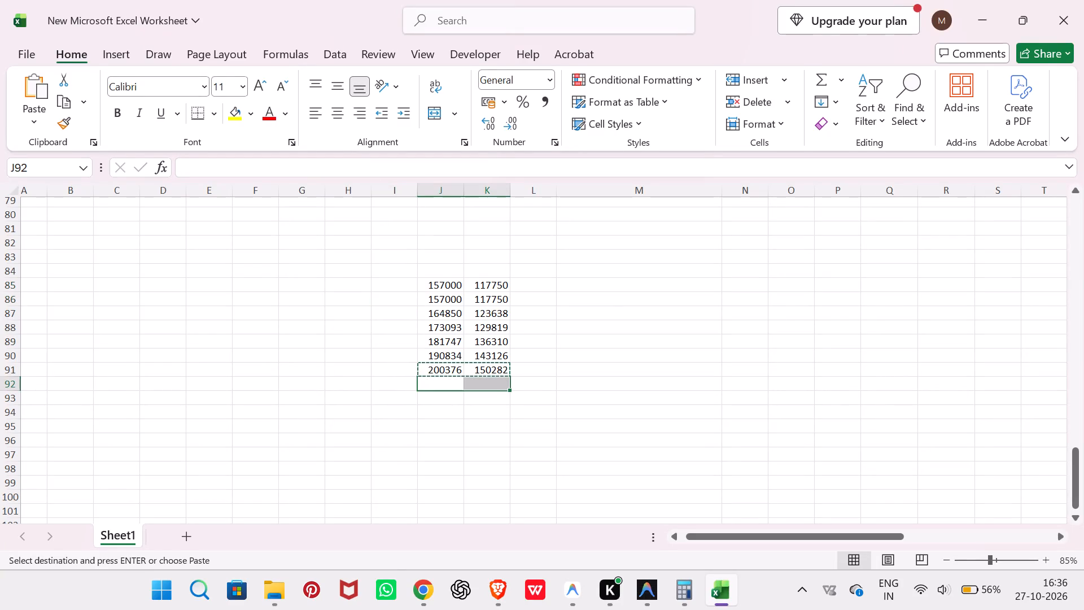
pyautogui.hotkey('ctrl', 'z')
pyautogui.hotkey('ctrl', 'z')
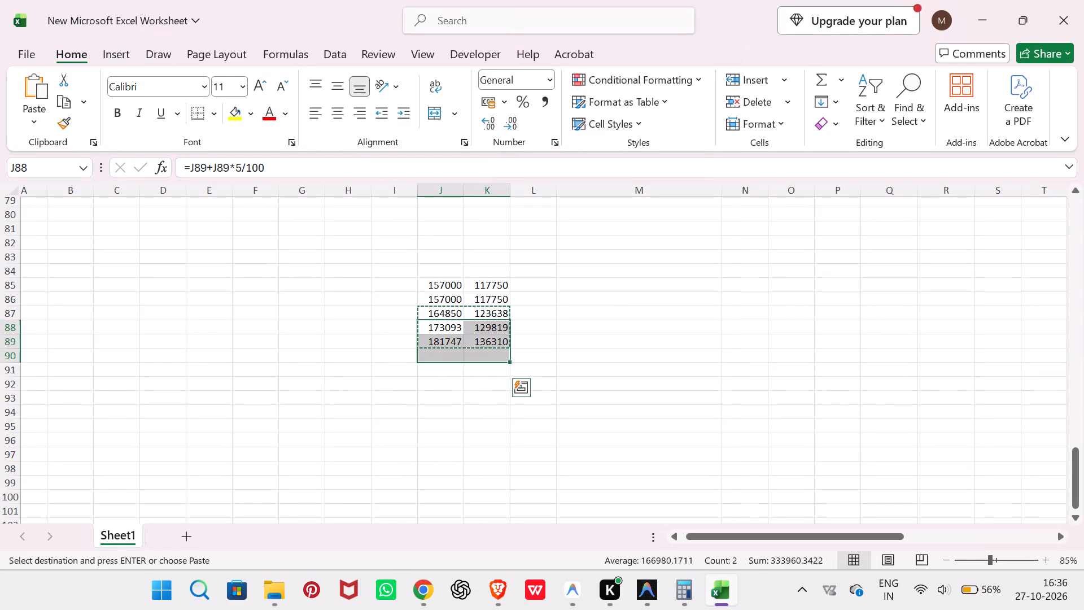
pyautogui.hotkey('ctrl', 'z')
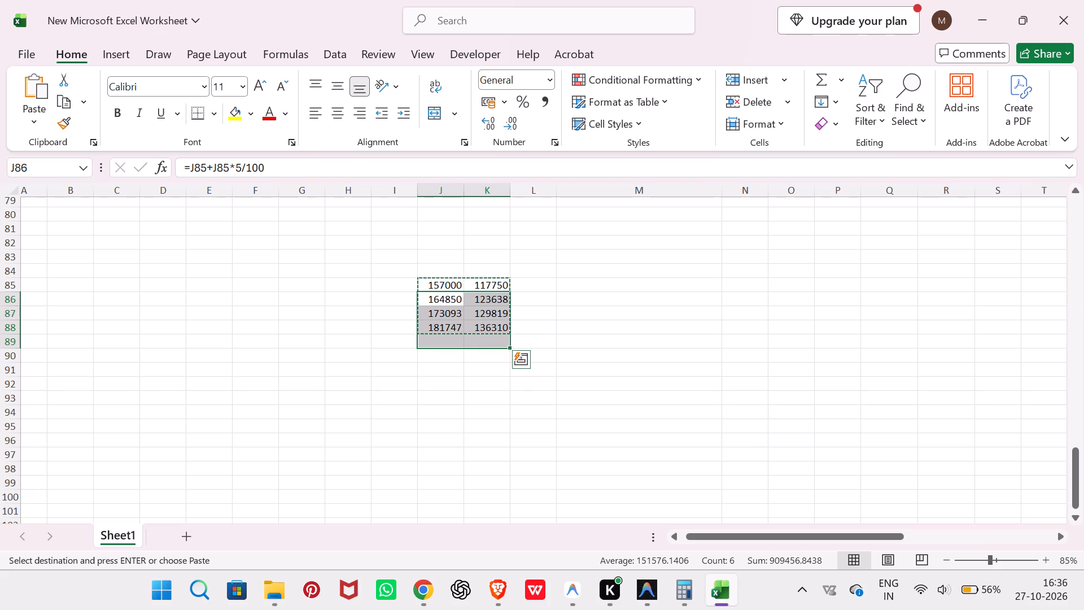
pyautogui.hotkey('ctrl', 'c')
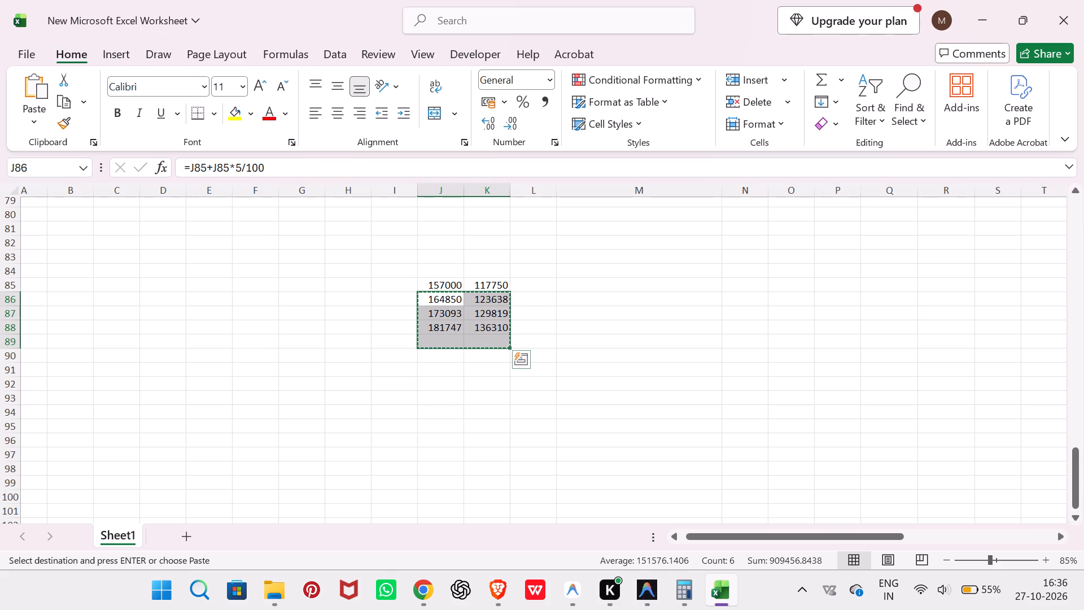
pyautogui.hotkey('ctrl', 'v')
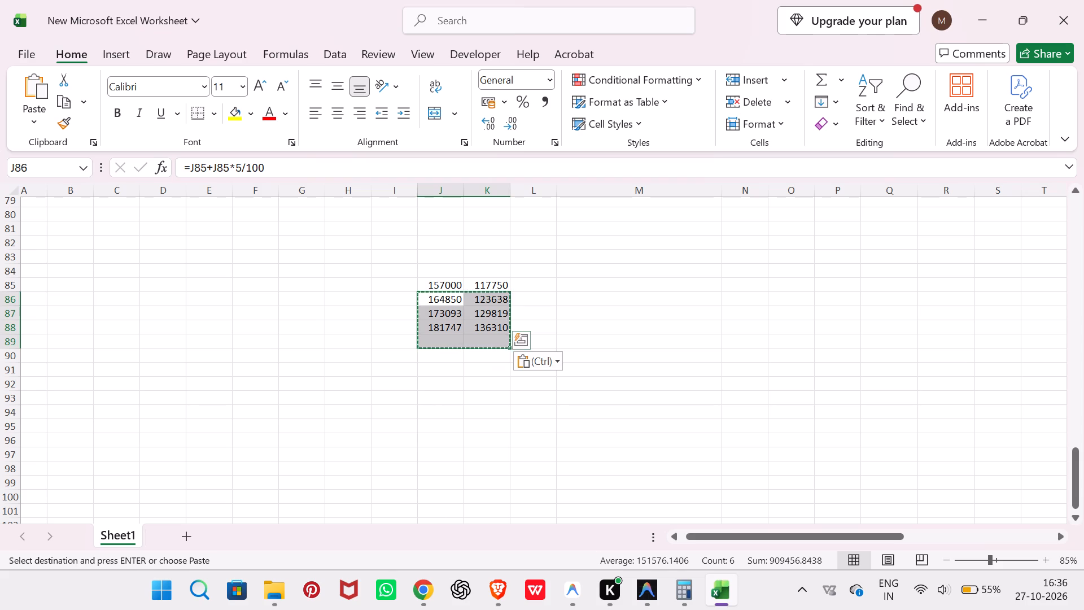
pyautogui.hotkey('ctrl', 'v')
# Examine the starting amount in J85 and the 5 percent increase formula in J86.
pyautogui.click(575, 320)
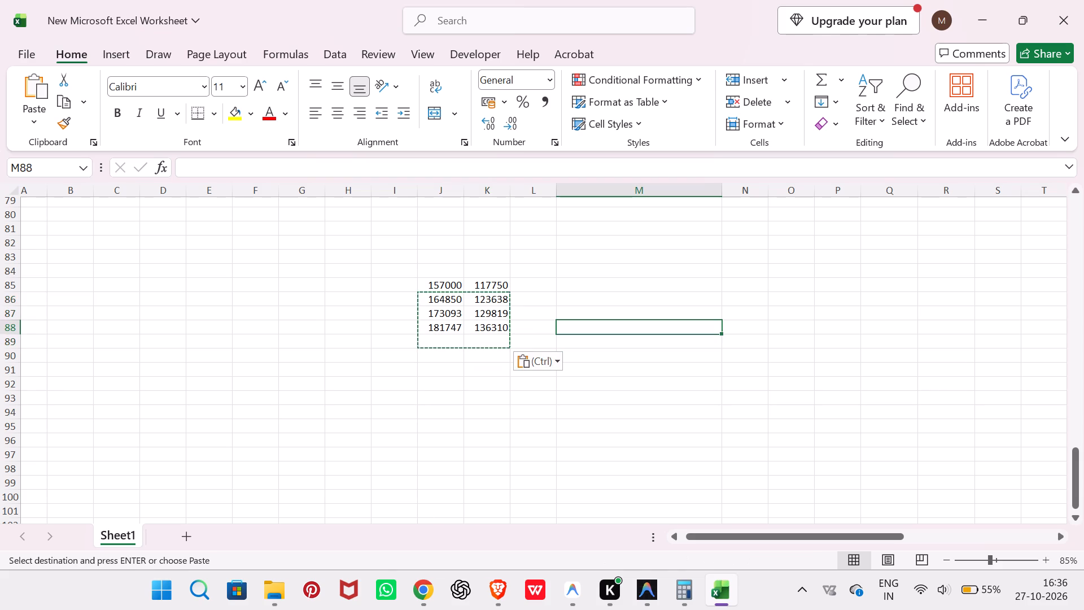
pyautogui.doubleClick(562, 290)
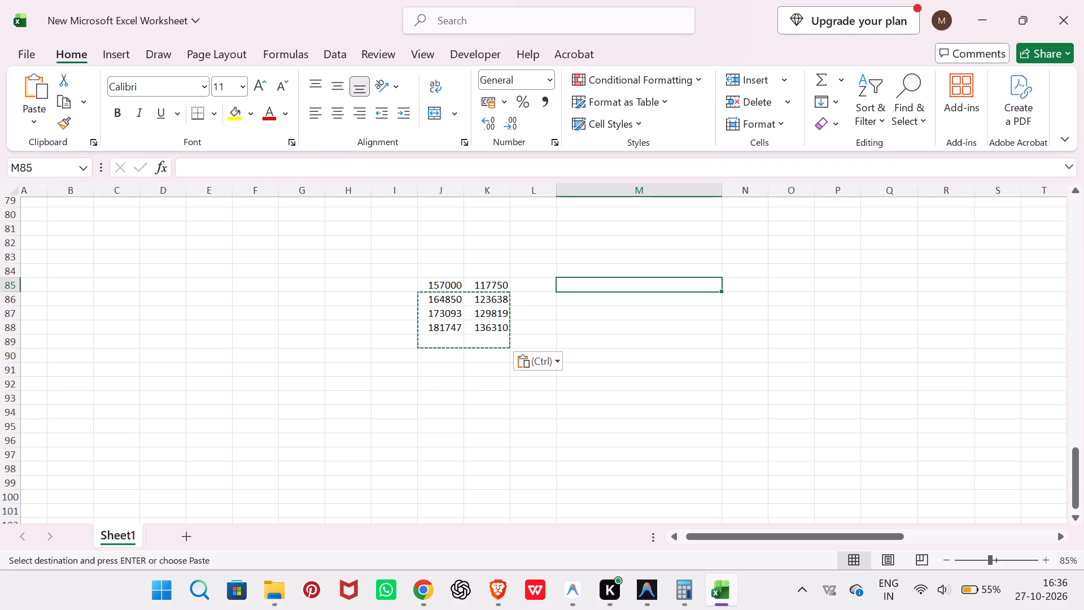
pyautogui.click(437, 284)
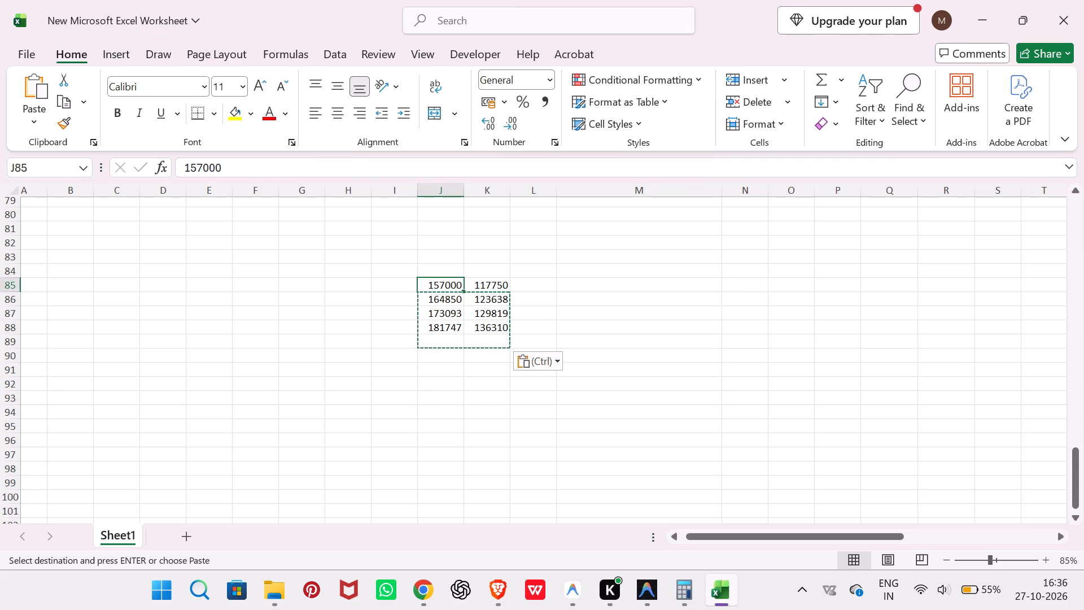
pyautogui.click(446, 280)
pyautogui.doubleClick(448, 282)
pyautogui.tripleClick(448, 282)
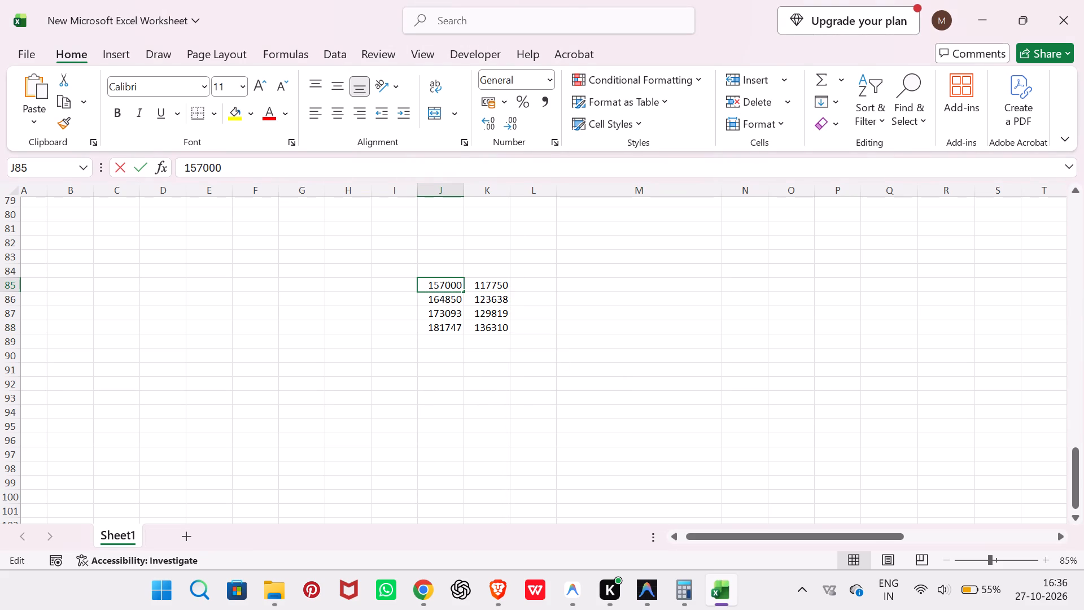
pyautogui.click(383, 223)
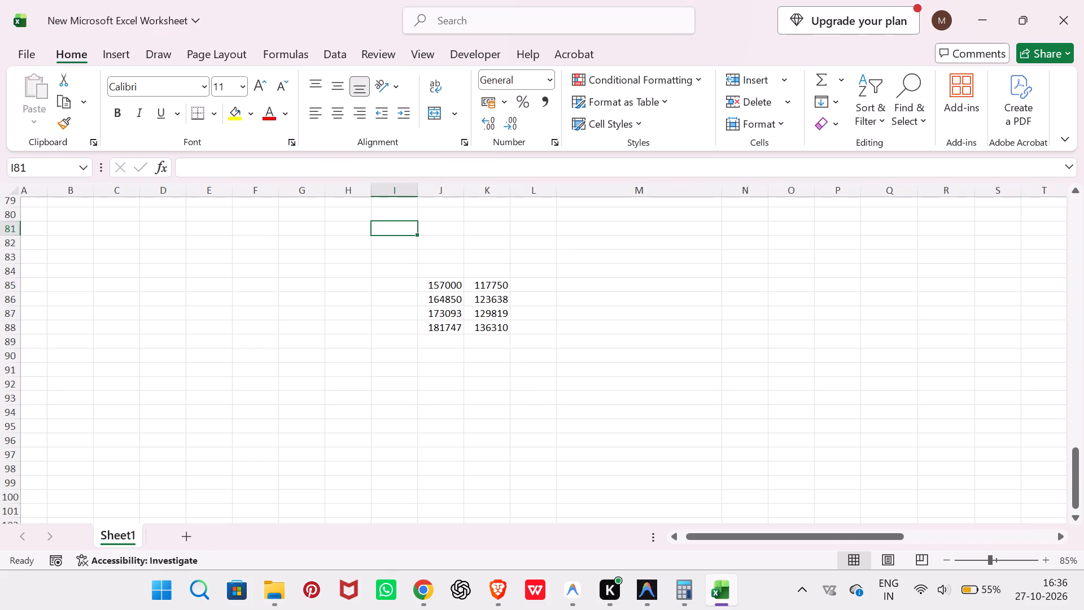
pyautogui.click(439, 281)
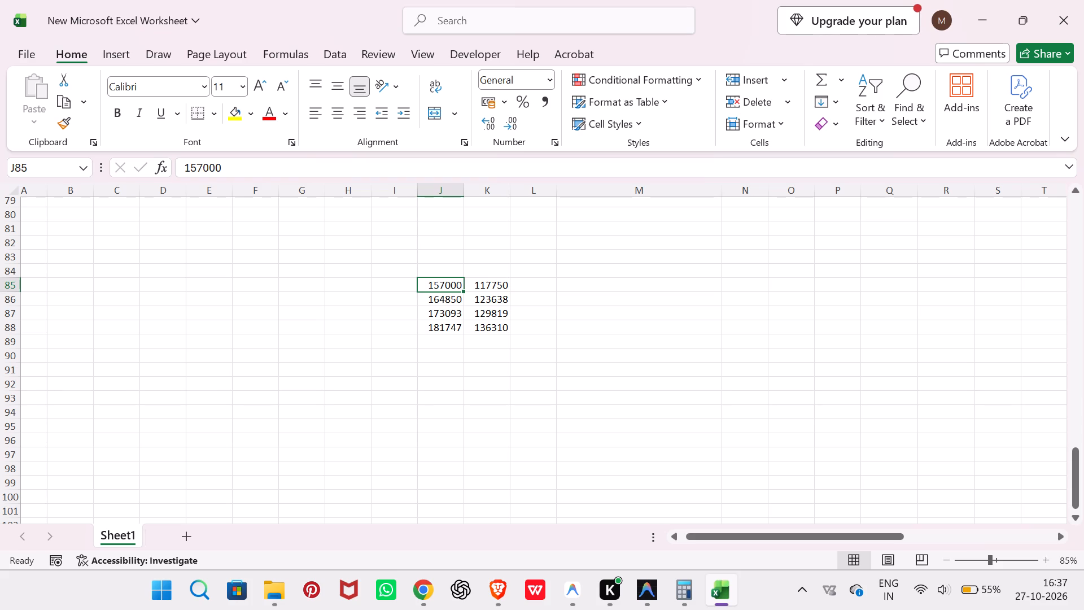
pyautogui.click(453, 285)
pyautogui.click(528, 370)
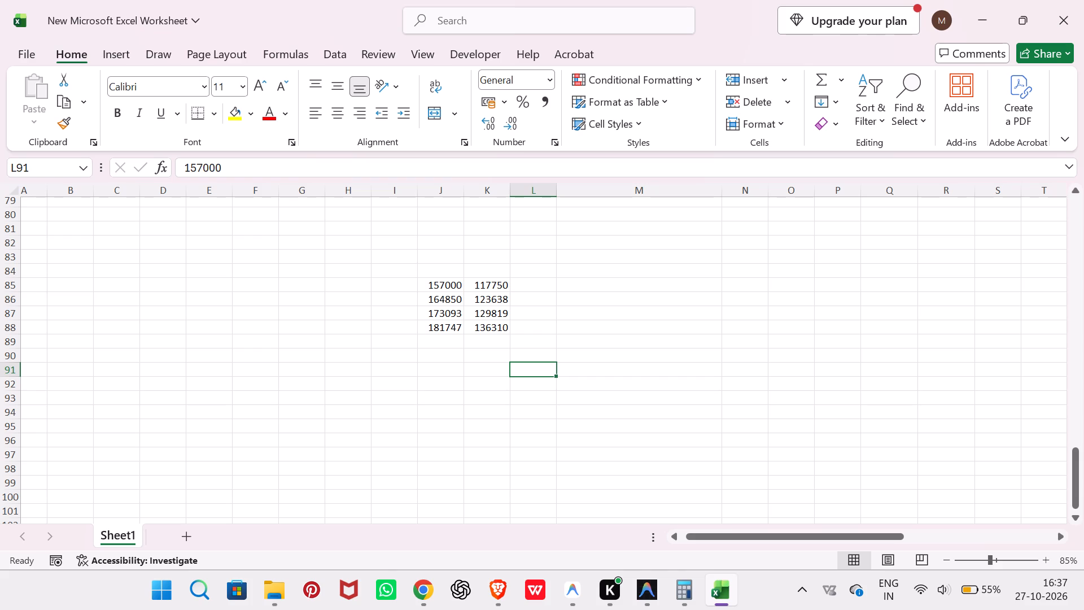
pyautogui.click(446, 304)
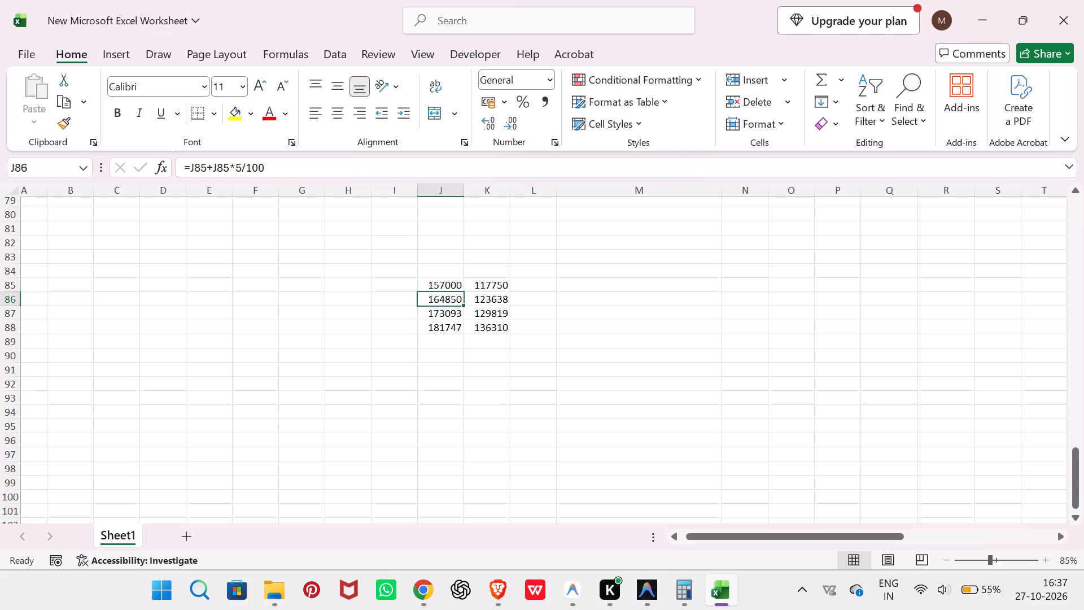
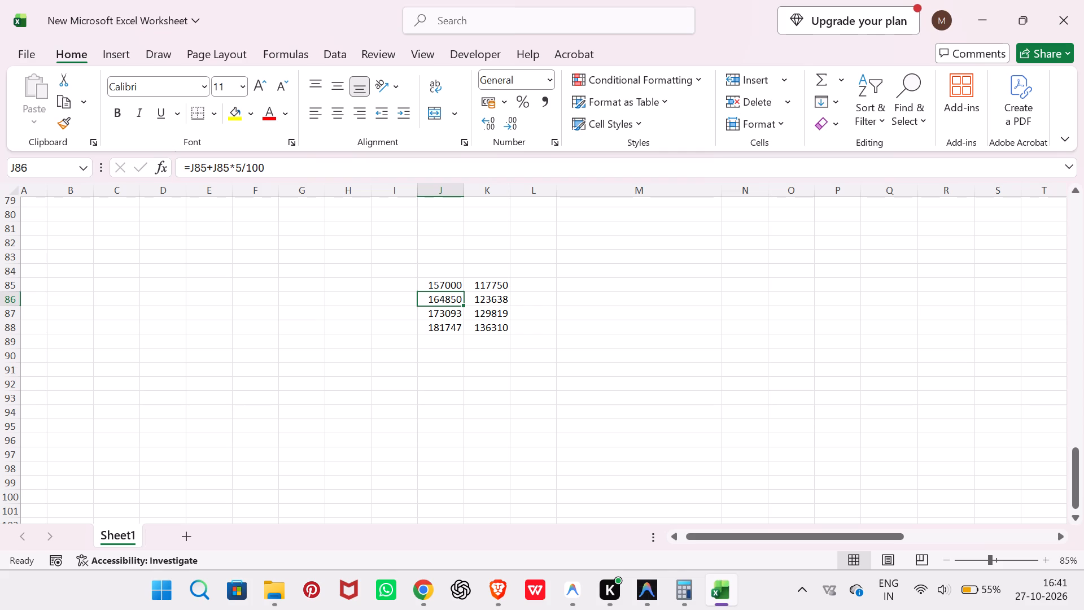
# Replace the increase formulas with fixed amounts: 157000 in J86 and 165000 in both J87 and J88.
pyautogui.press('1')
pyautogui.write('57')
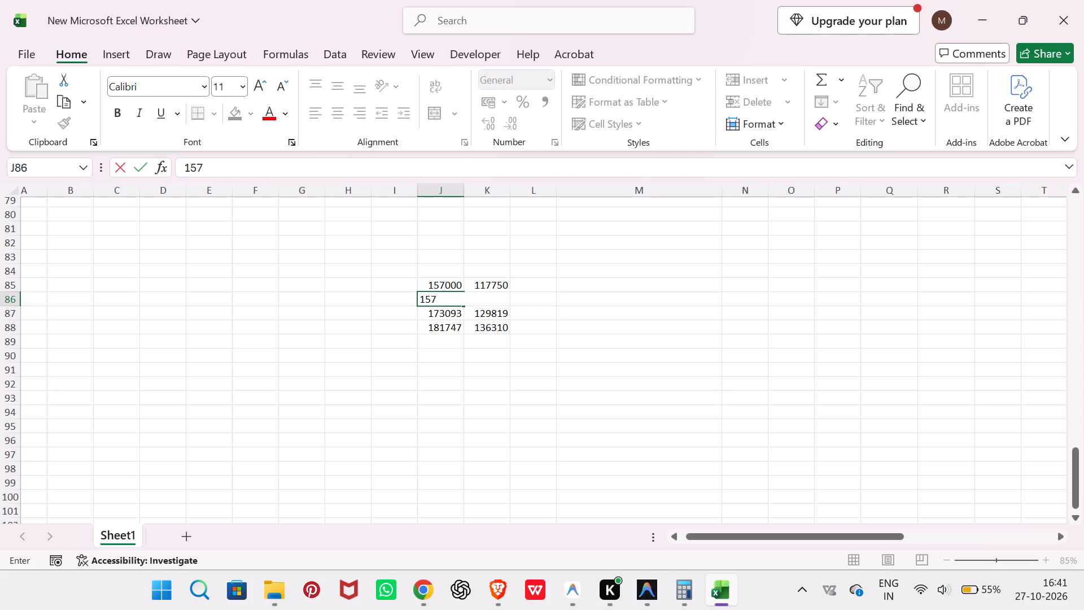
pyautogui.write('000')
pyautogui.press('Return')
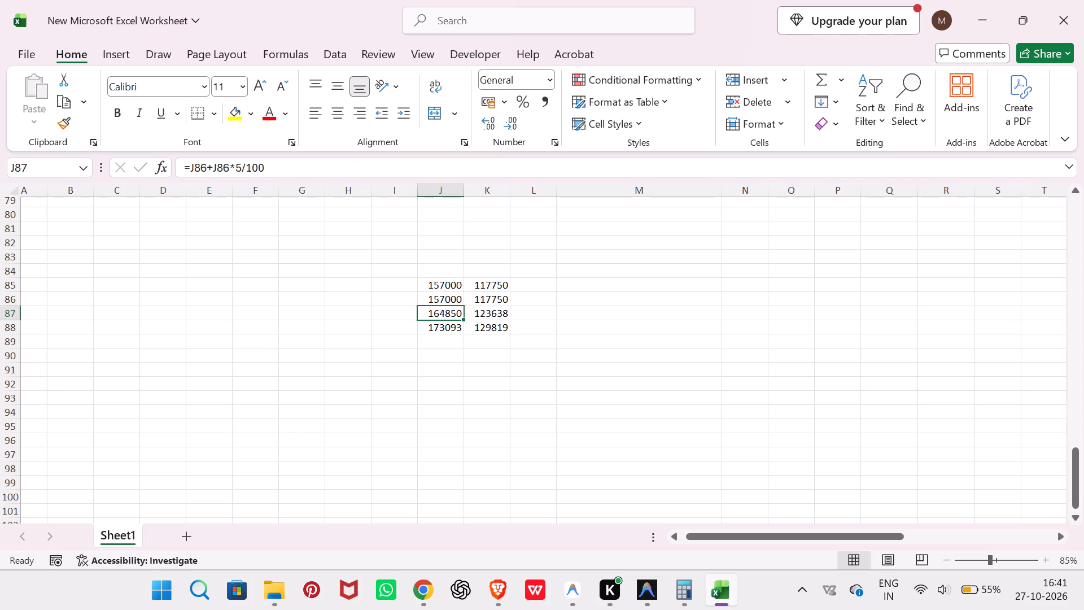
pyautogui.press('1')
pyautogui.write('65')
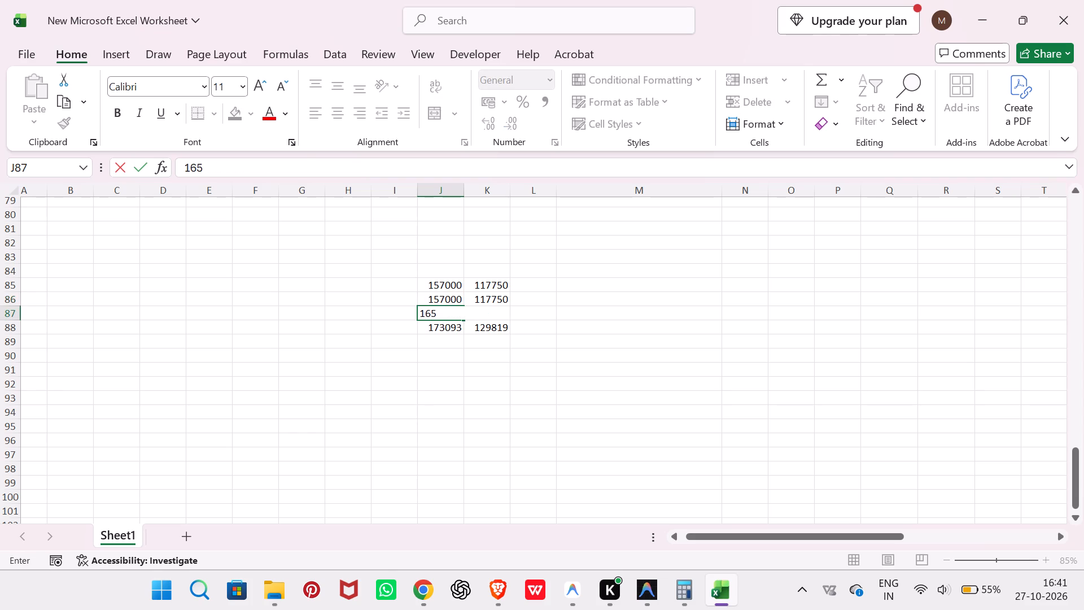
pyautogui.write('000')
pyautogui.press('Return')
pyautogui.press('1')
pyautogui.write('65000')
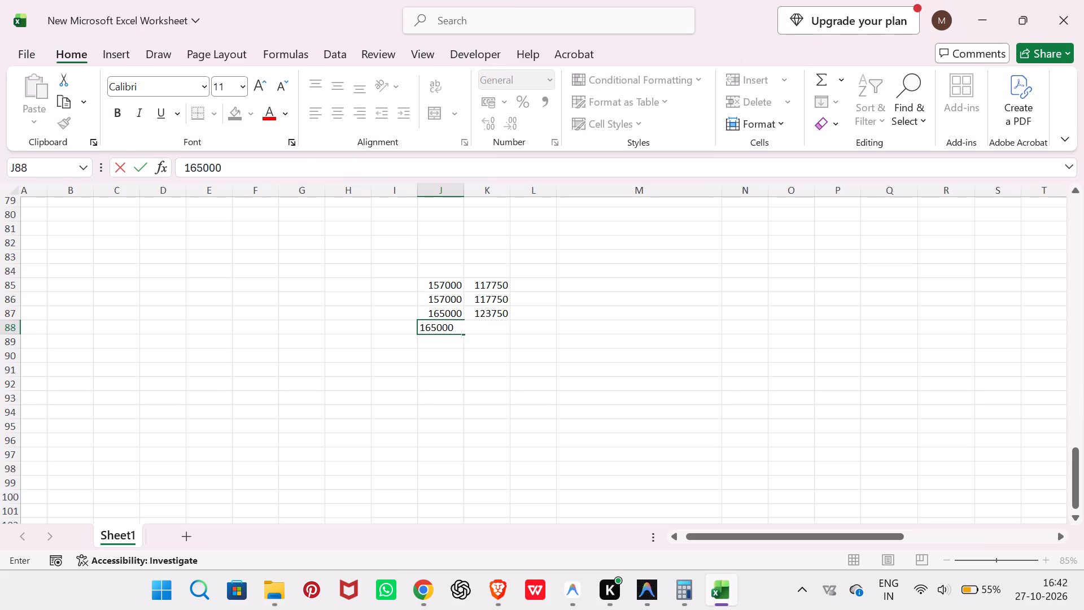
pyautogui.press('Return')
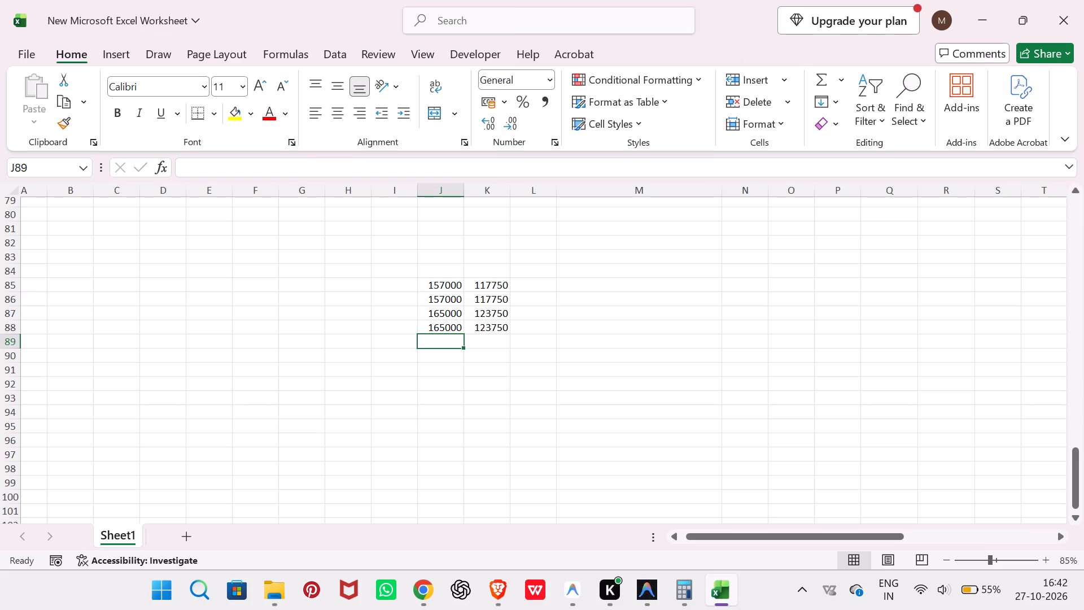
# Enter the amount 173500 in both J89 and J90, below the existing amounts.
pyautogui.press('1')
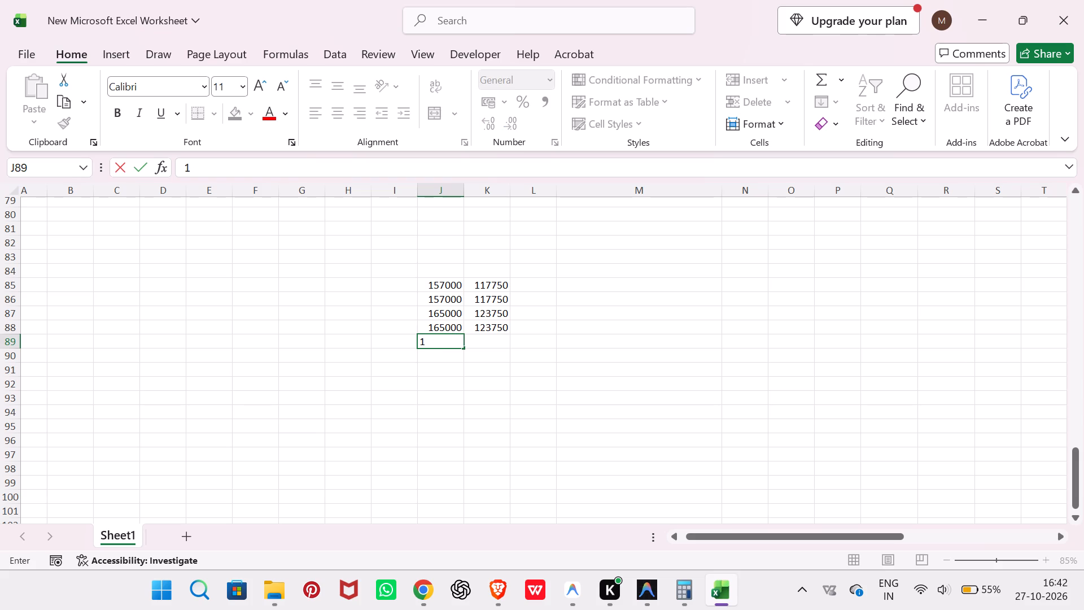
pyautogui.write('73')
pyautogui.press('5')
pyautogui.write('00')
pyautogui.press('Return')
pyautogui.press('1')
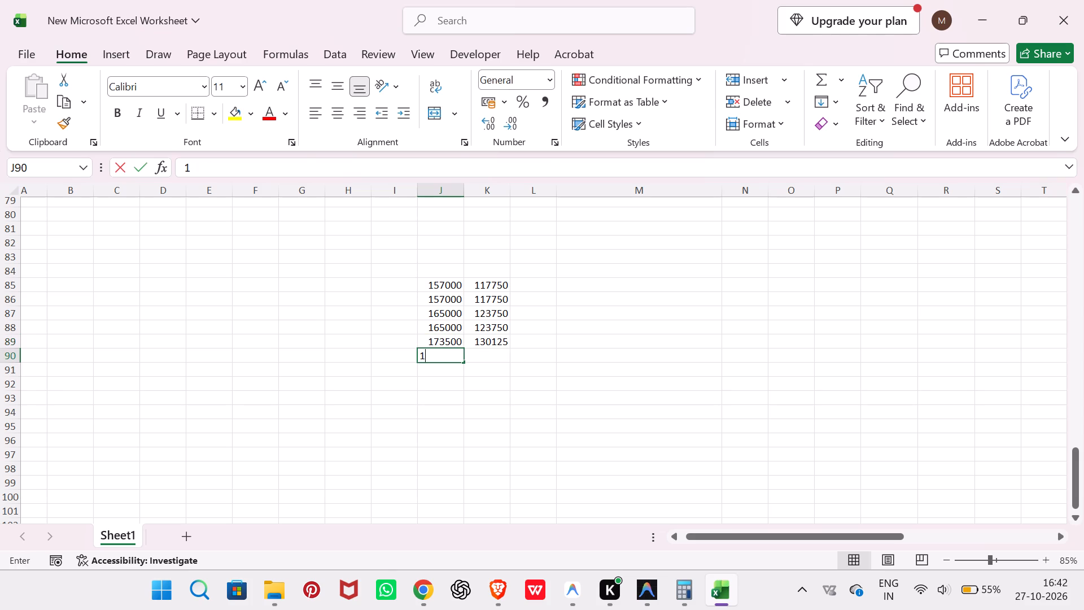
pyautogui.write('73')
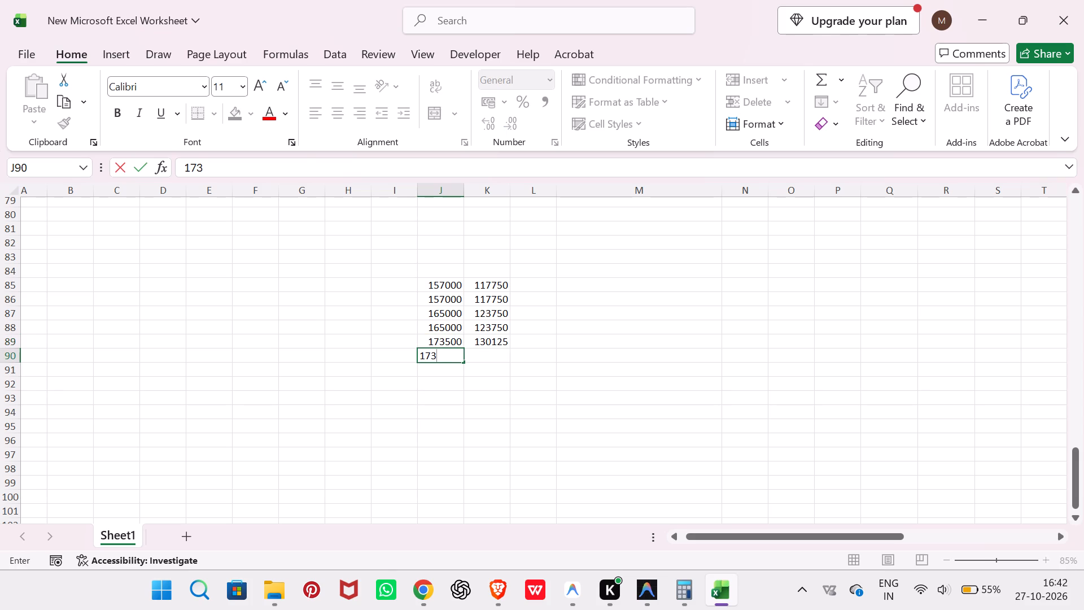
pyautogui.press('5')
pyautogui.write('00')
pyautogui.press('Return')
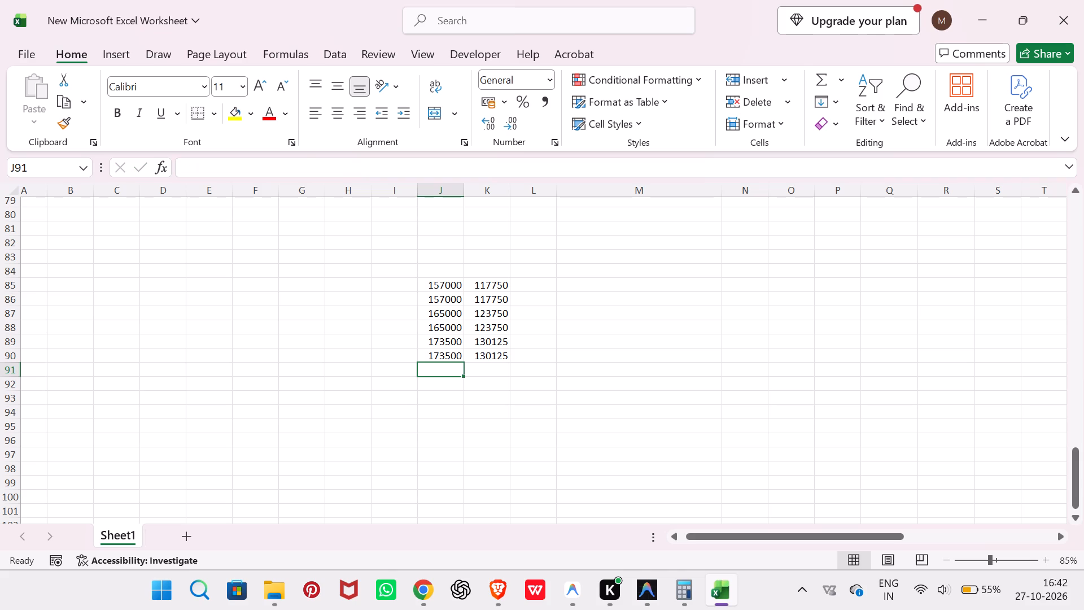
# Calculate the difference =J85-K85 in L85 and fill the formula down through L90.
pyautogui.click(543, 284)
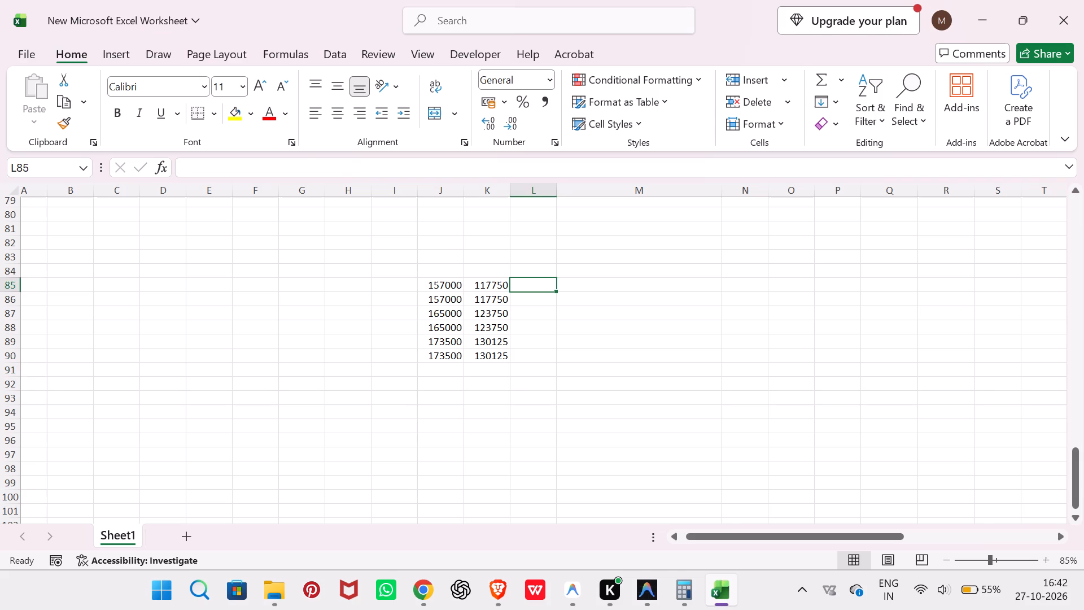
pyautogui.press('=')
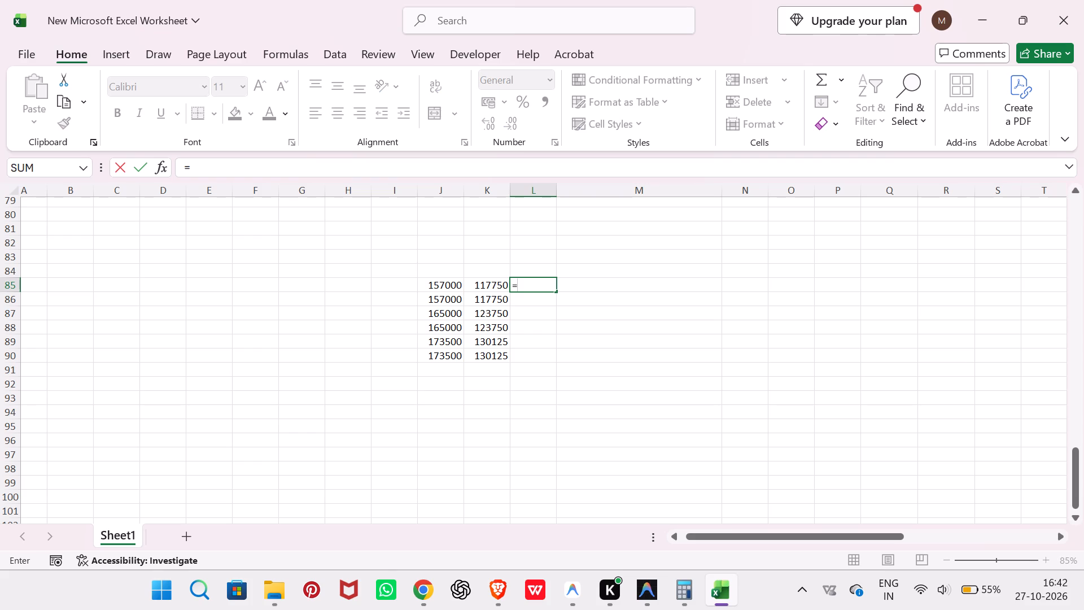
pyautogui.click(444, 287)
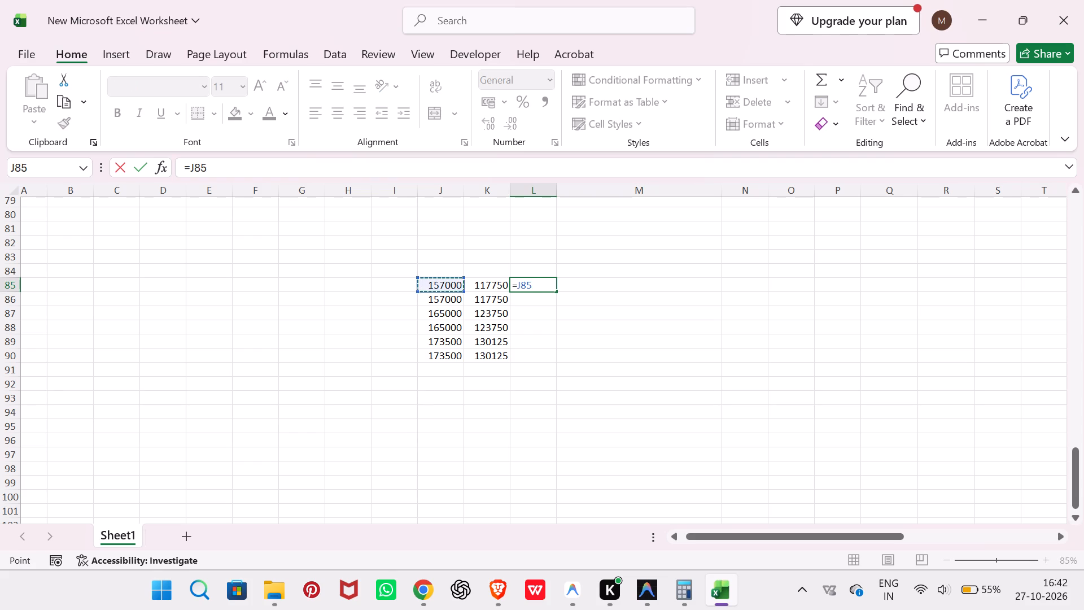
pyautogui.press('-')
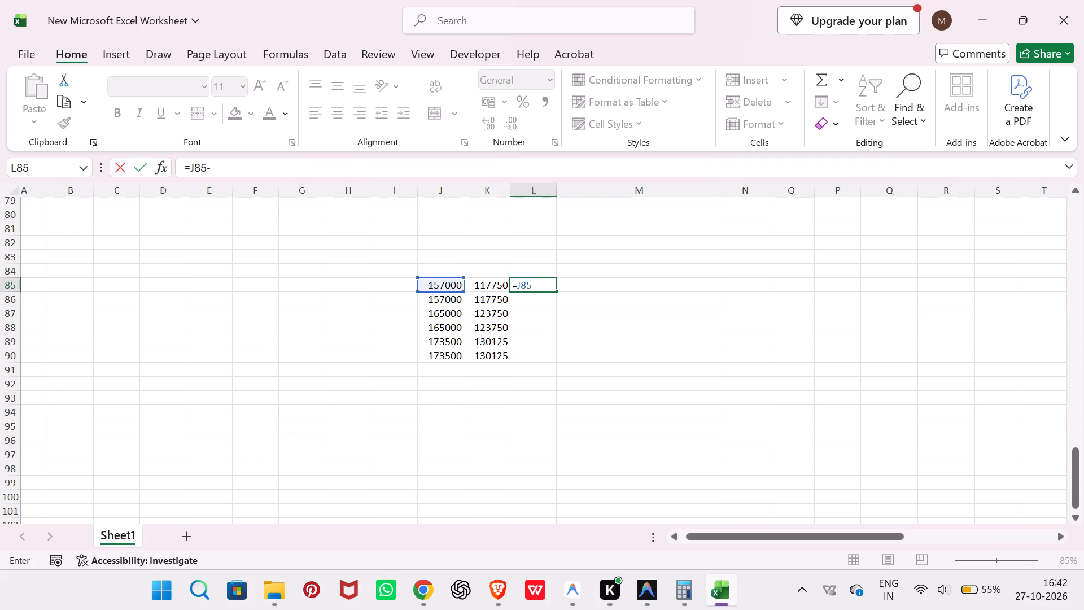
pyautogui.click(486, 289)
pyautogui.press('Return')
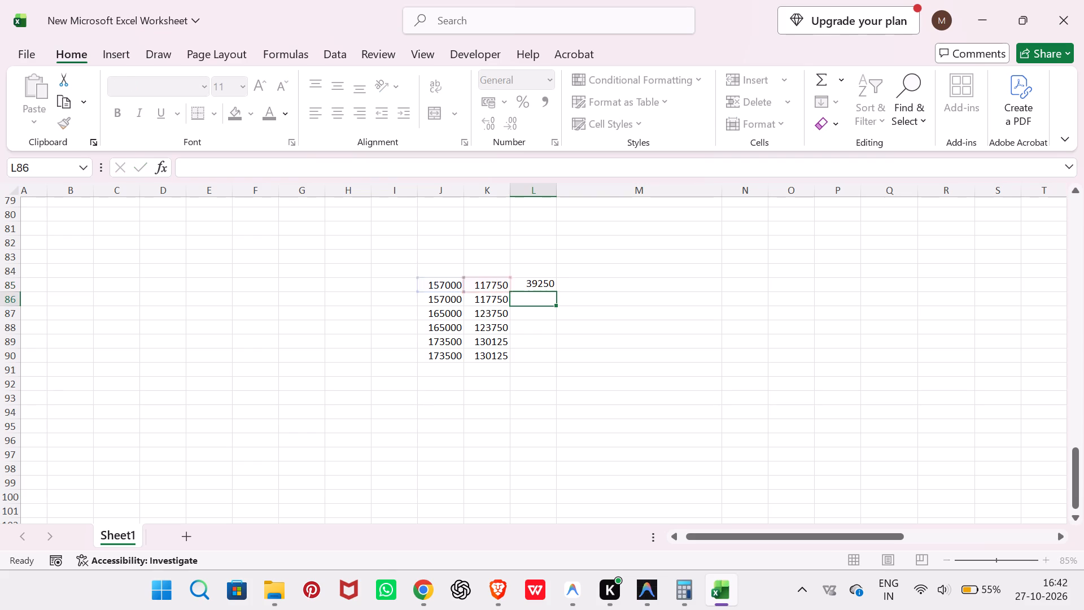
pyautogui.click(549, 284)
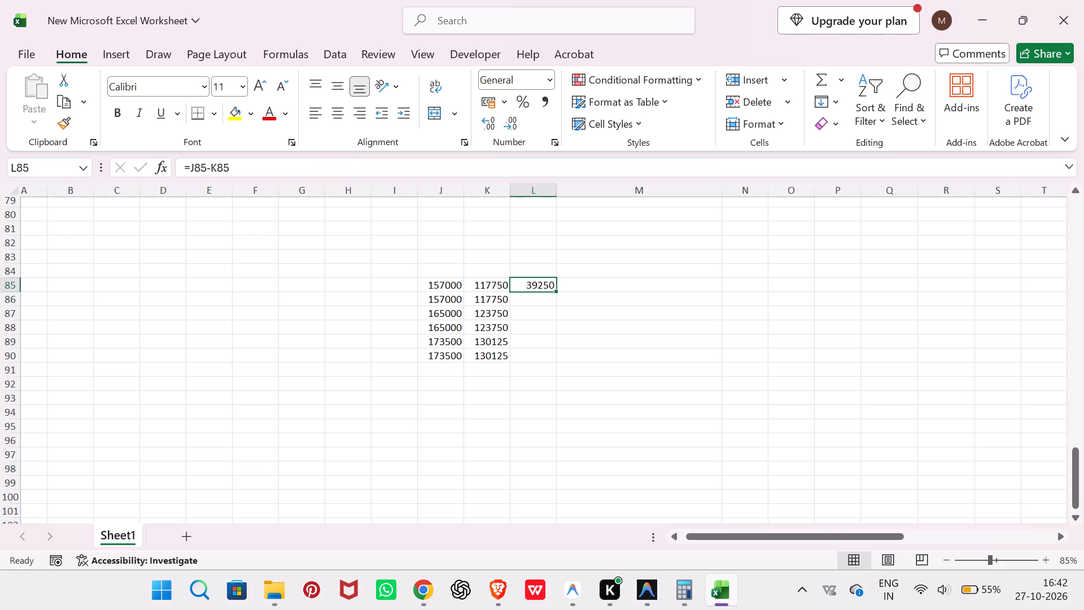
pyautogui.moveTo(555, 294); pyautogui.dragTo(555, 297)
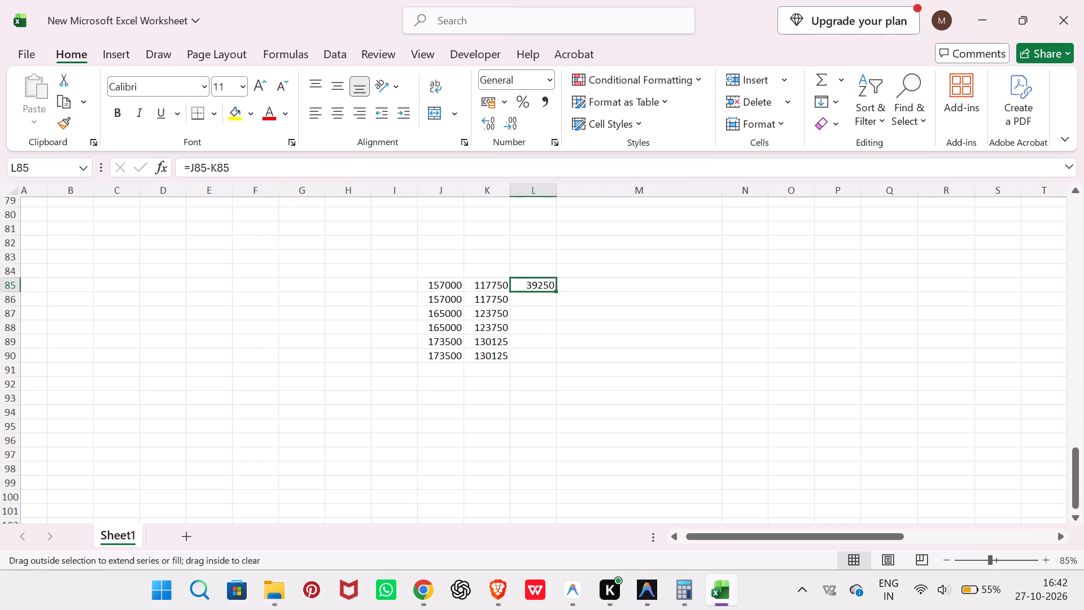
pyautogui.moveTo(555, 297); pyautogui.dragTo(564, 364)
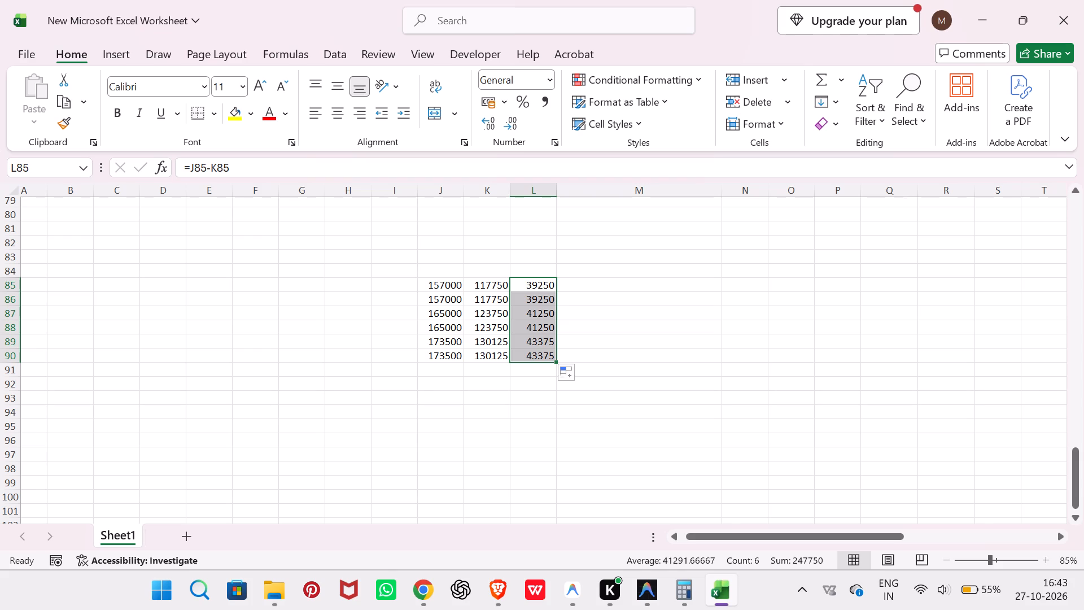
# Sum the last two reduced amounts, K89:K90, into K91 with AutoSum.
pyautogui.moveTo(492, 342); pyautogui.dragTo(497, 357)
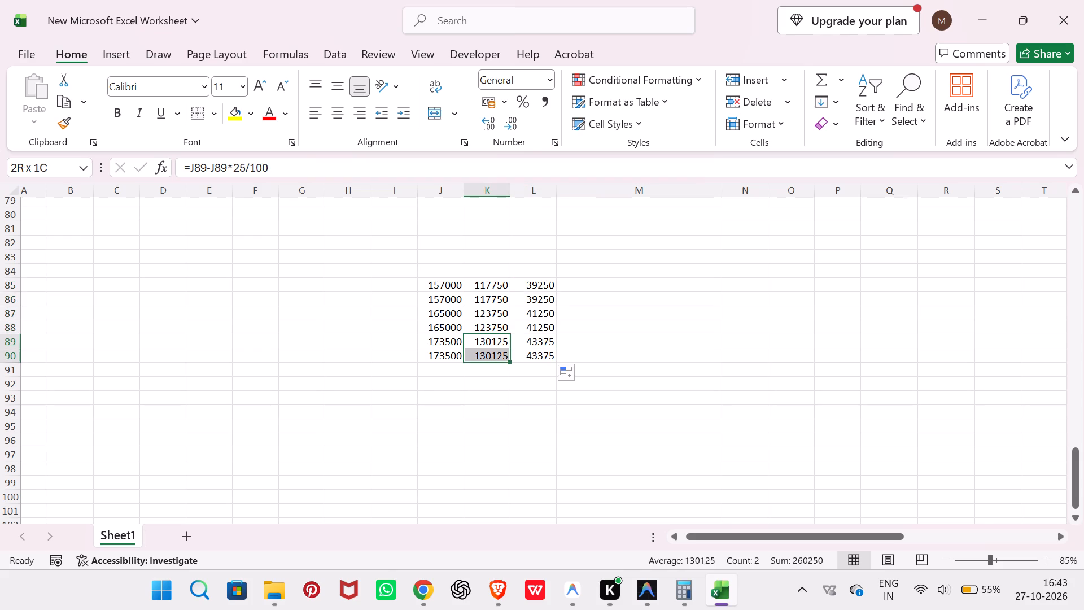
pyautogui.moveTo(497, 357); pyautogui.dragTo(497, 373)
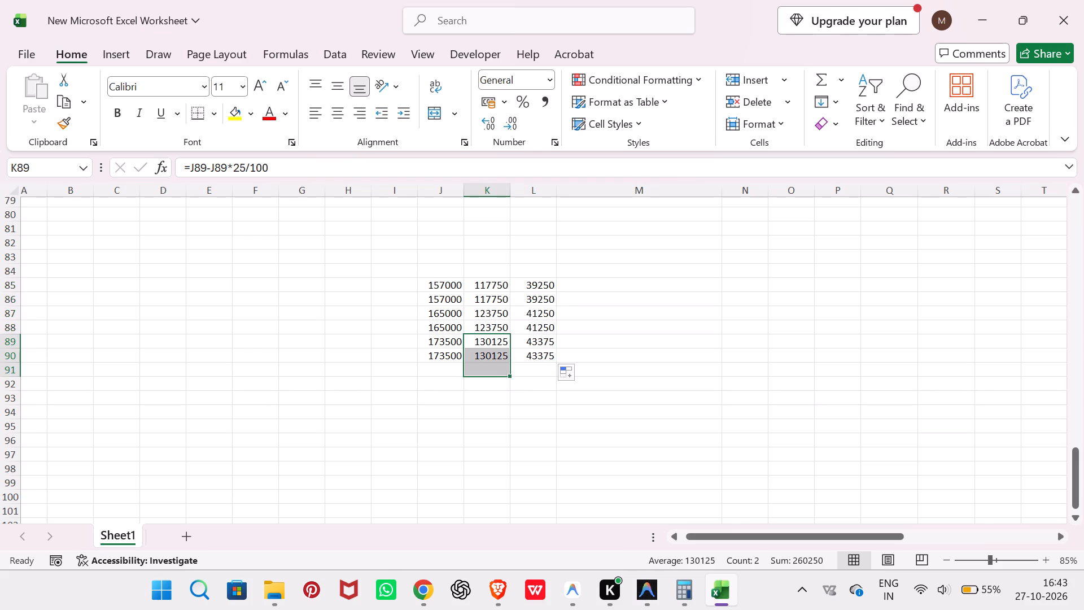
pyautogui.click(819, 76)
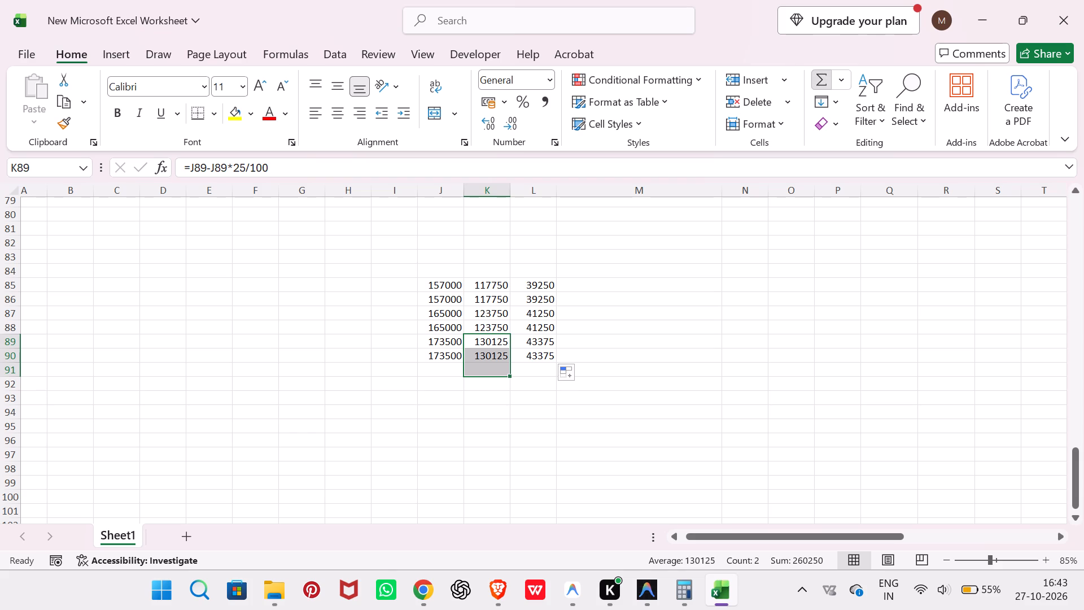
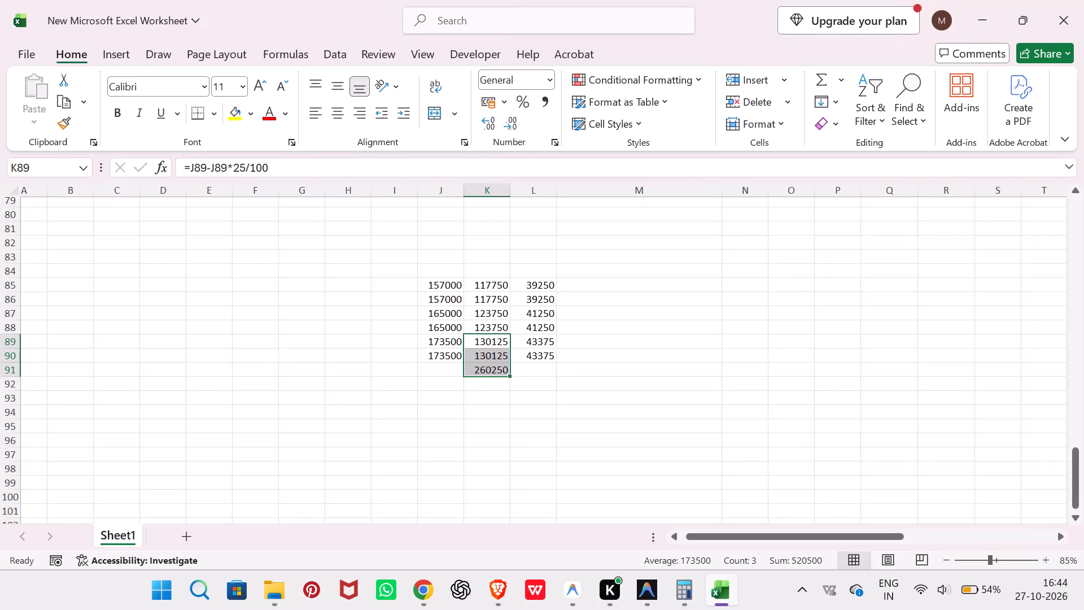
# Subtract the amount in J89 from the sum in K91 by entering =K91-J89 in K92.
pyautogui.click(442, 356)
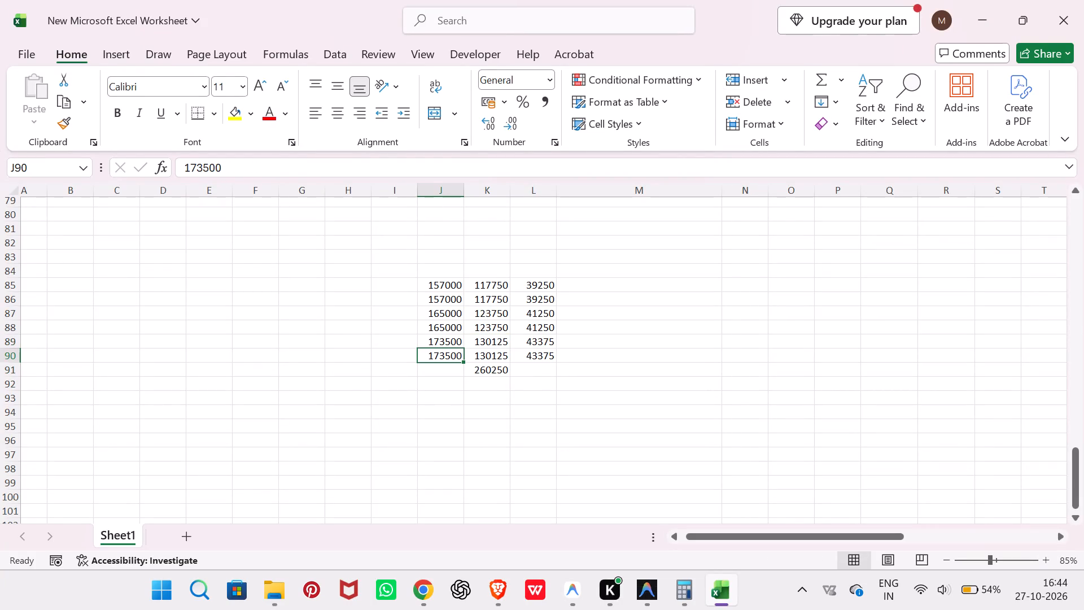
pyautogui.click(486, 381)
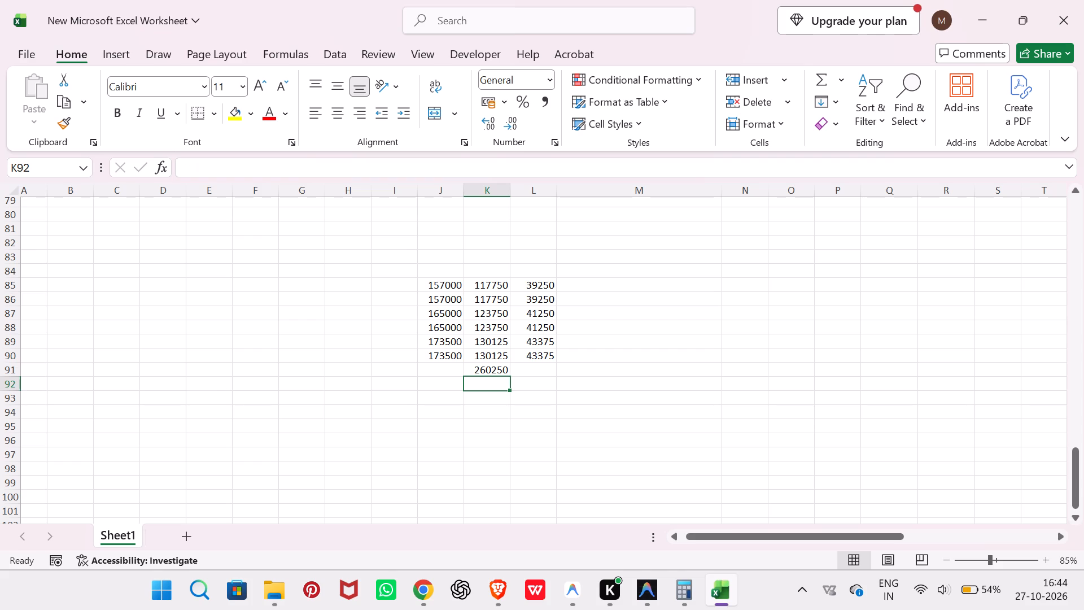
pyautogui.press('=')
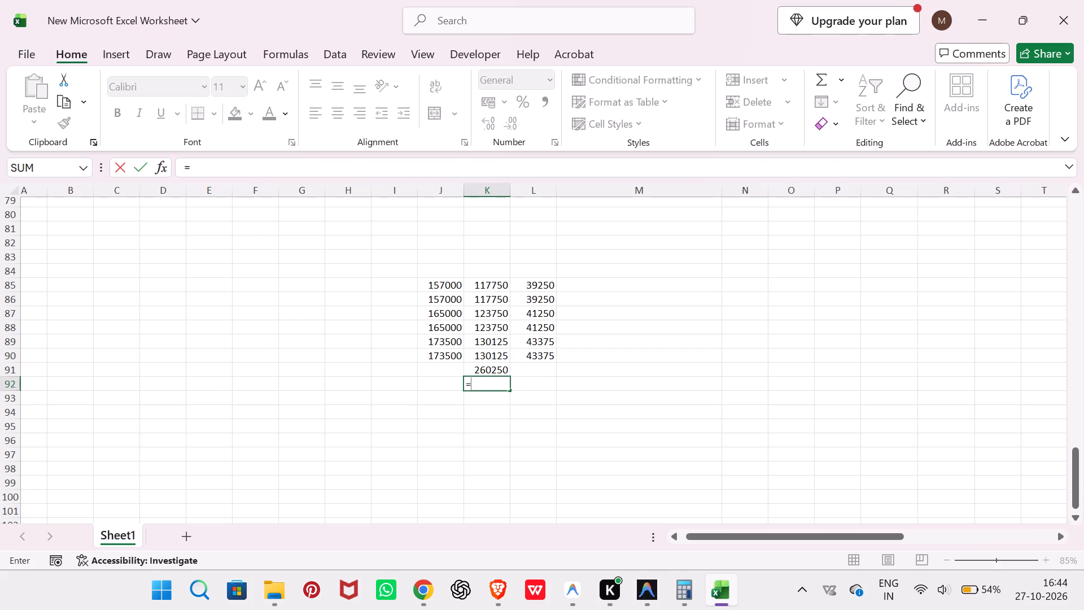
pyautogui.click(492, 371)
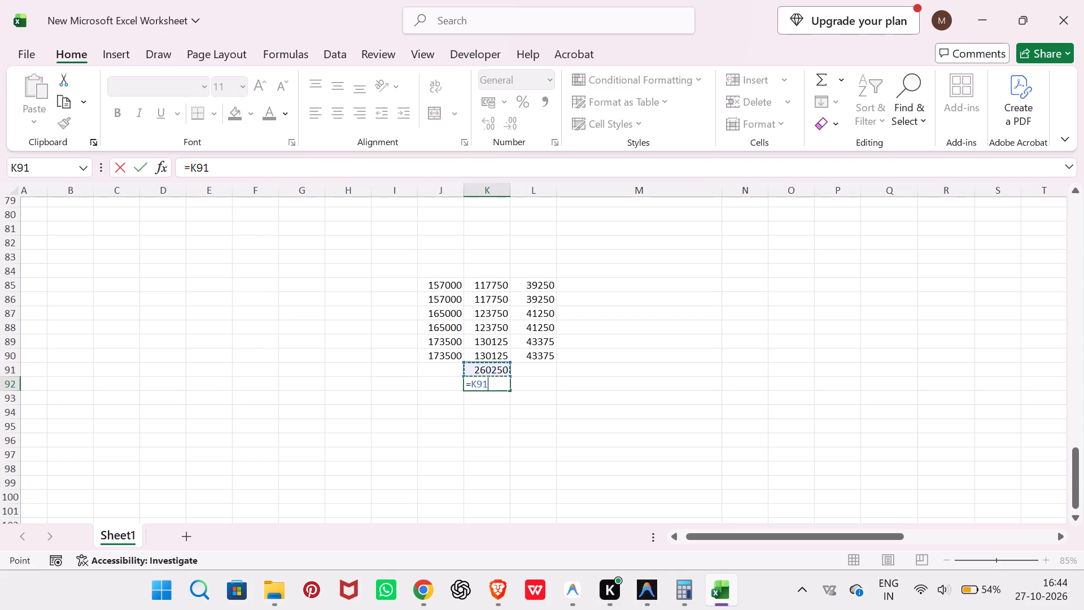
pyautogui.press('-')
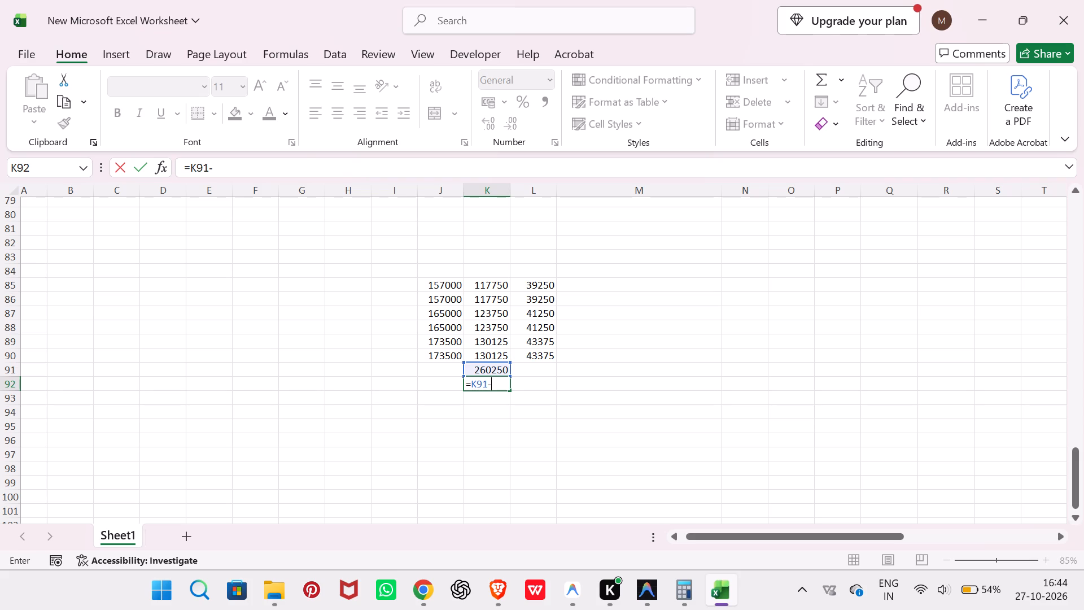
pyautogui.click(443, 341)
pyautogui.press('Return')
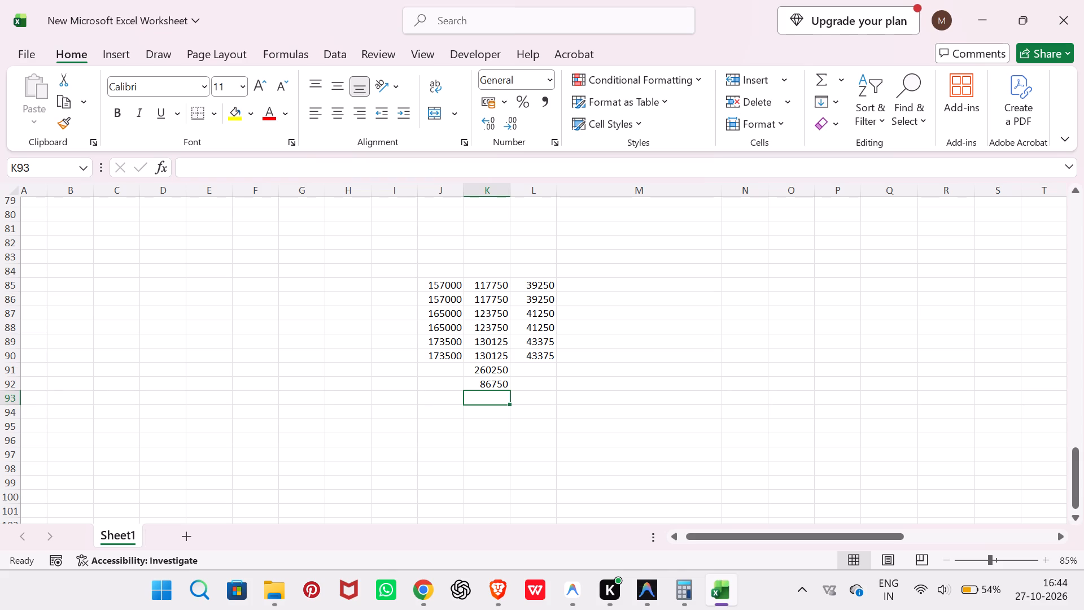
# Calculate the last amount increased by 25 percent in J93 with the formula =J90+J90*25/100.
pyautogui.click(444, 398)
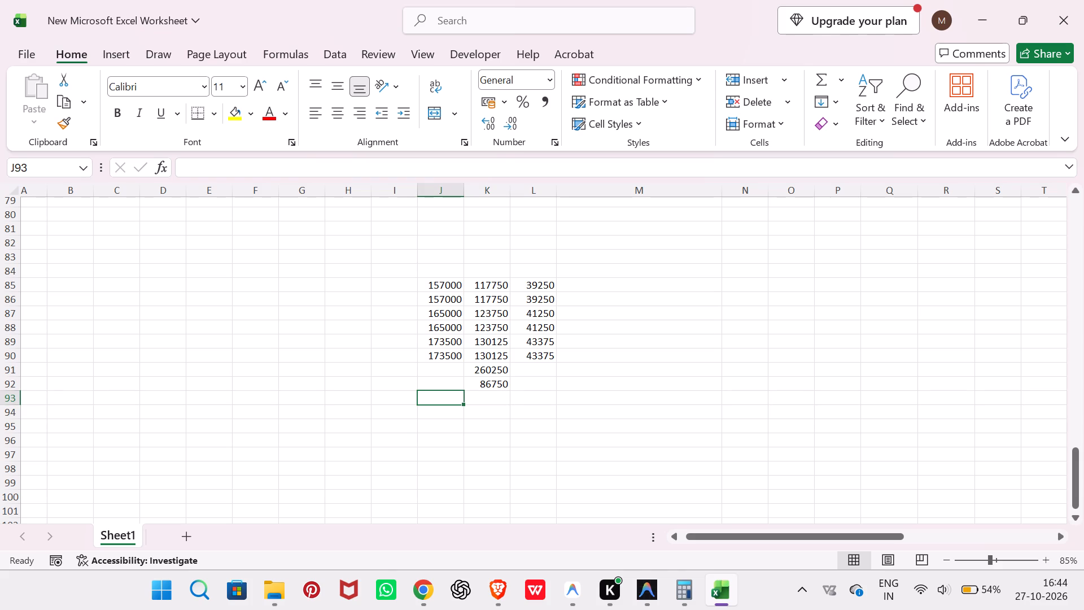
pyautogui.press('=')
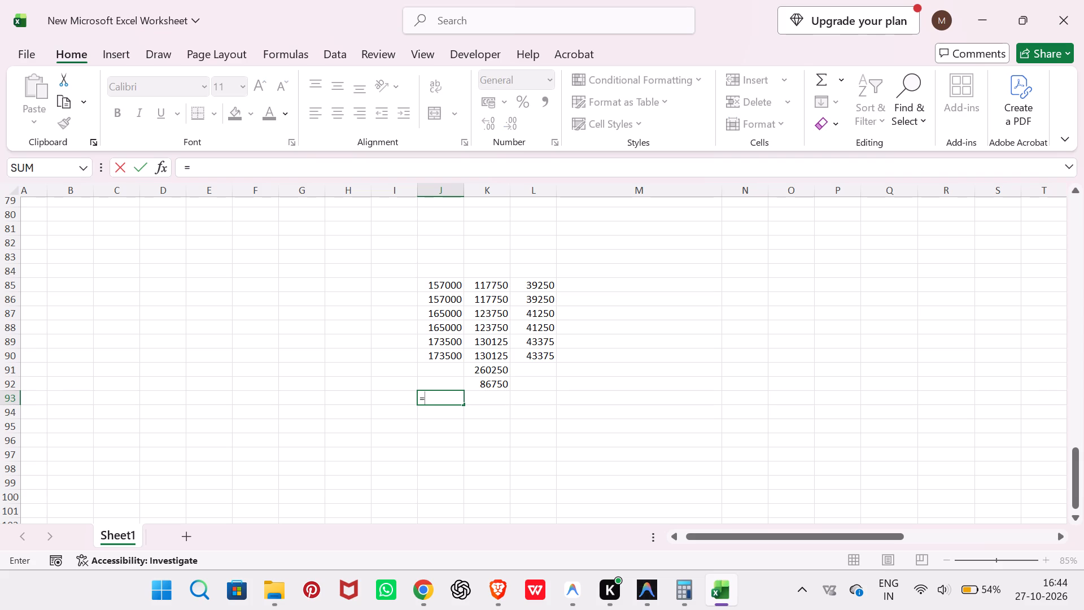
pyautogui.click(436, 354)
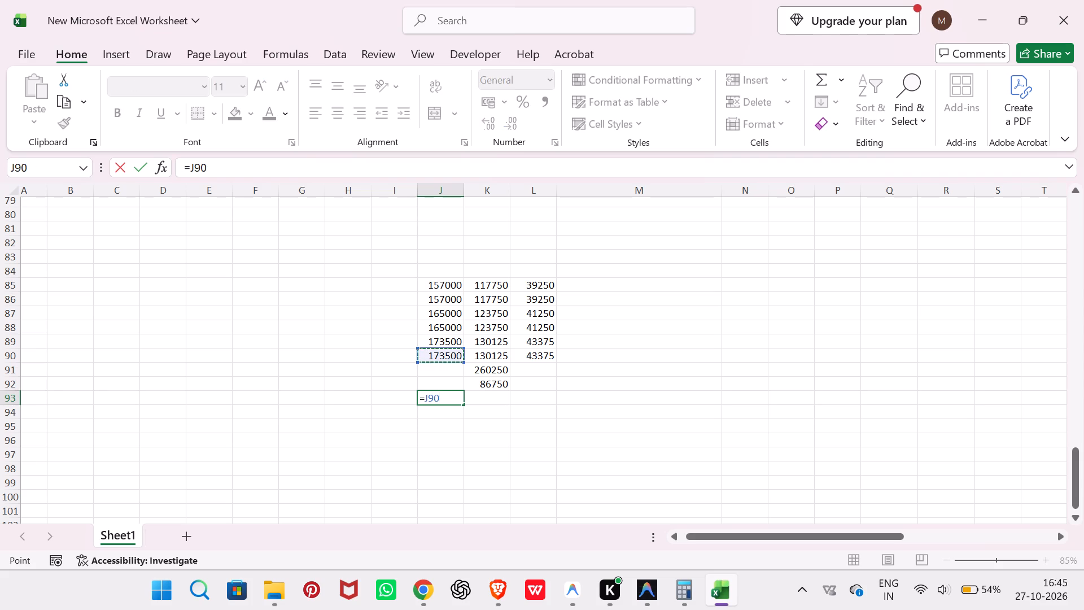
pyautogui.hotkey('shift', '*')
pyautogui.press('Delete')
pyautogui.press('Delete')
pyautogui.press('BackSpace')
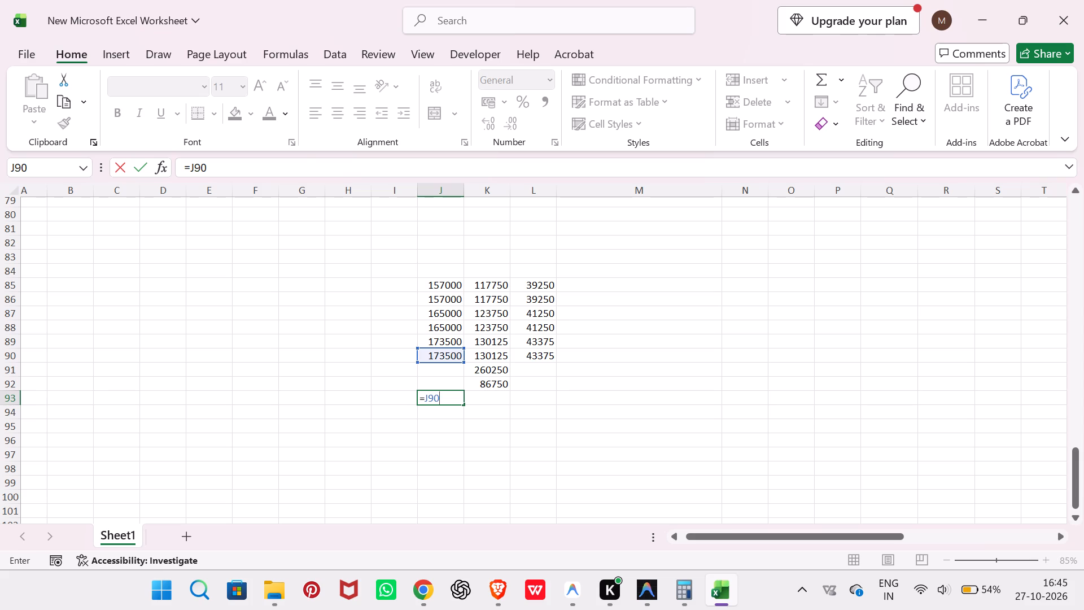
pyautogui.hotkey('shift', '+')
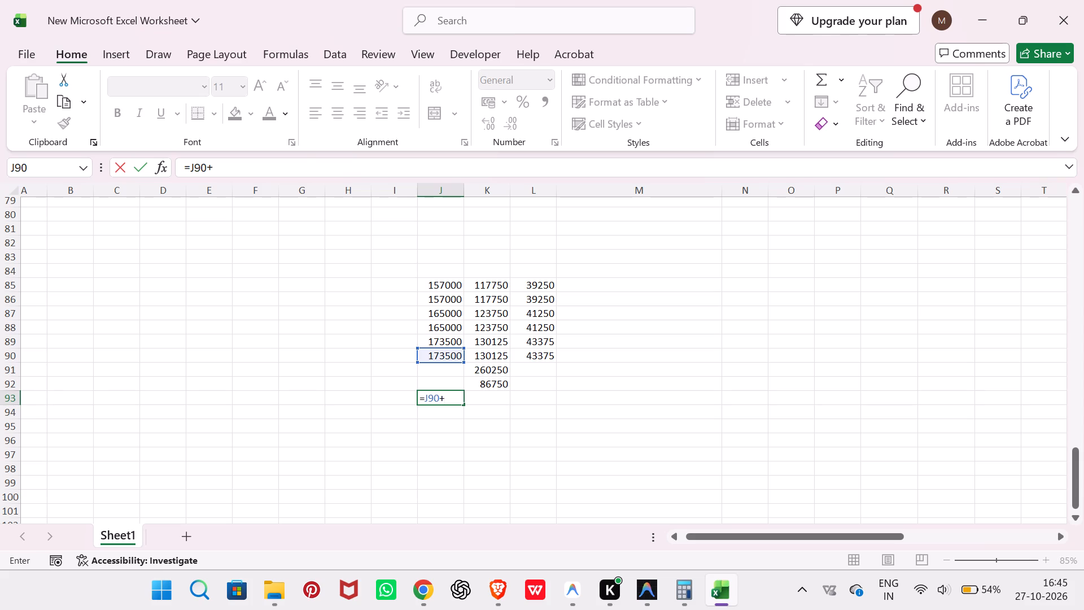
pyautogui.click(436, 354)
pyautogui.hotkey('shift', '*')
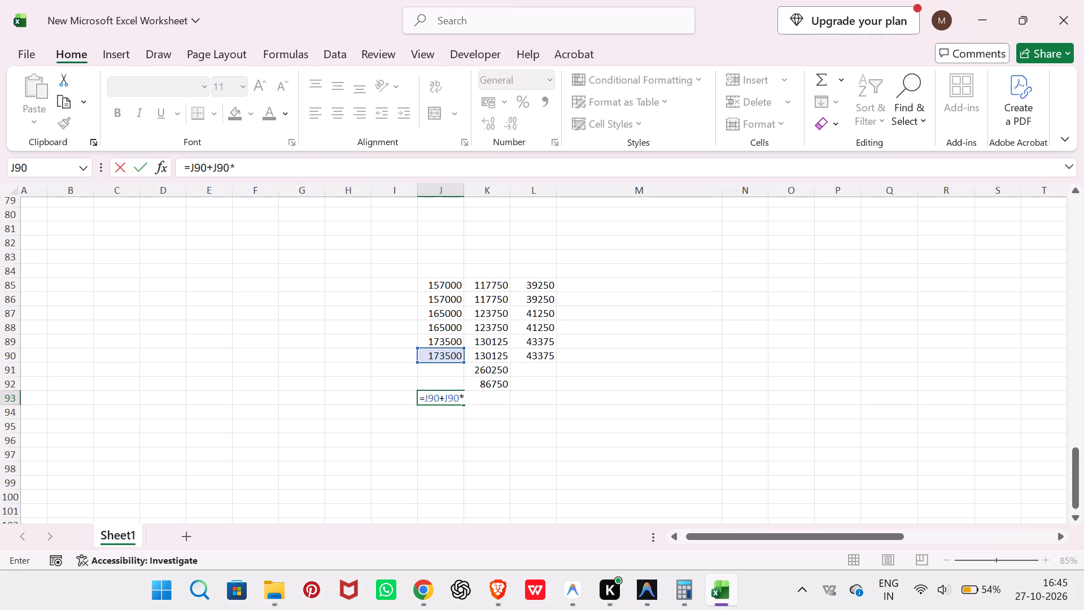
pyautogui.write('25')
pyautogui.write('/100')
pyautogui.press('Return')
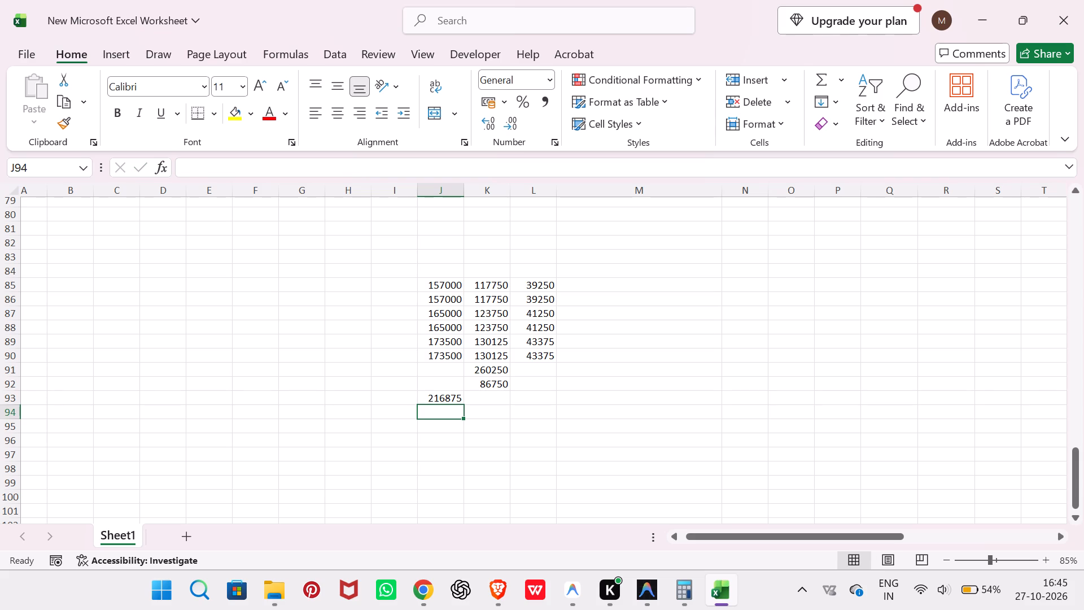
# Change the increase in the J93 formula to 5 percent, making it =J90+J90*5/100.
pyautogui.click(449, 399)
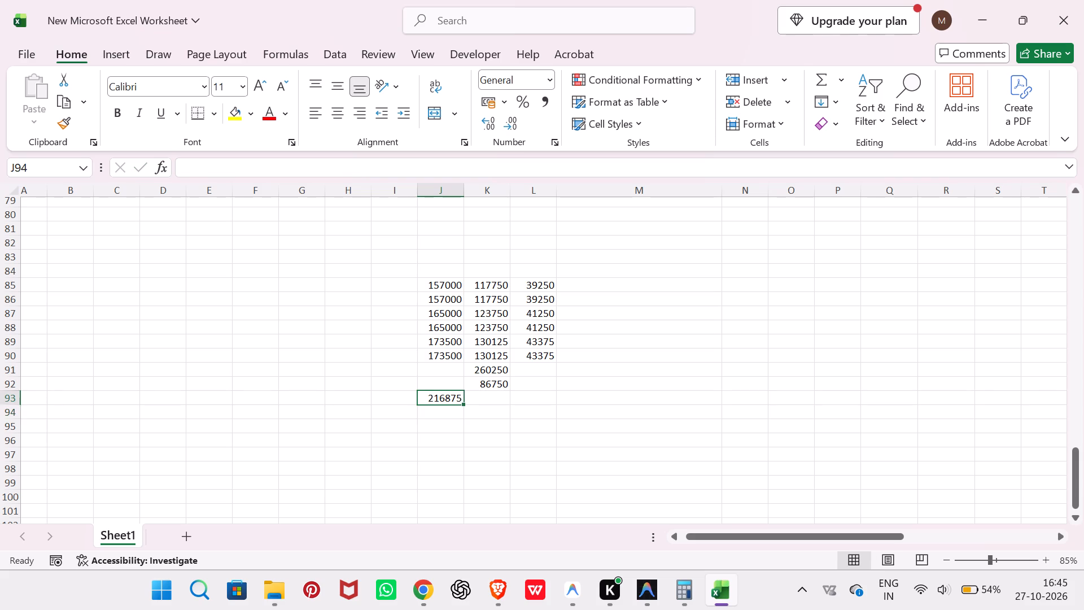
pyautogui.click(239, 163)
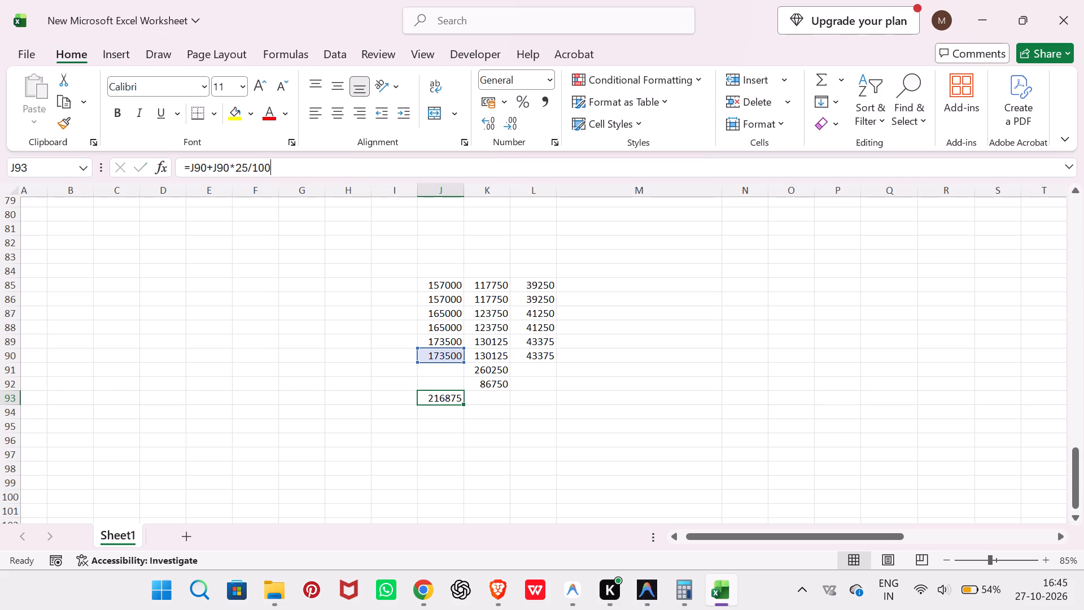
pyautogui.press('BackSpace')
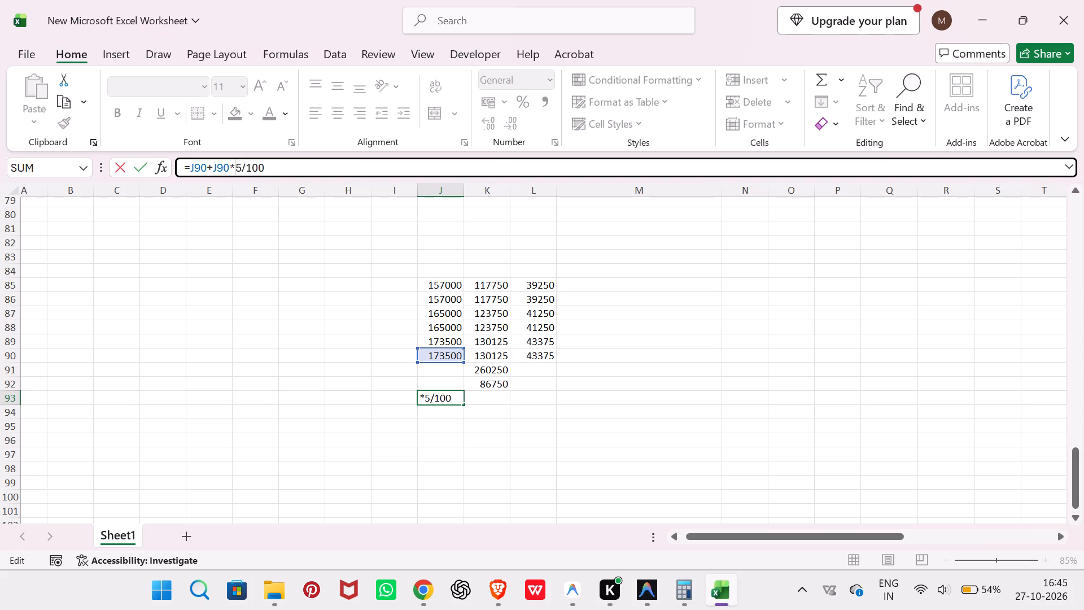
pyautogui.press('Return')
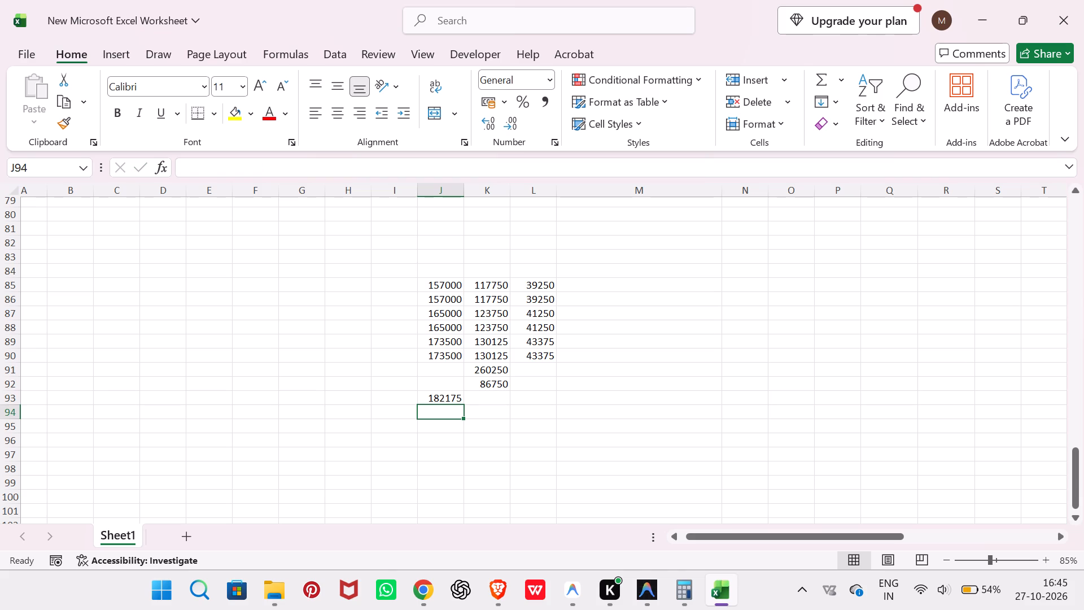
pyautogui.click(445, 394)
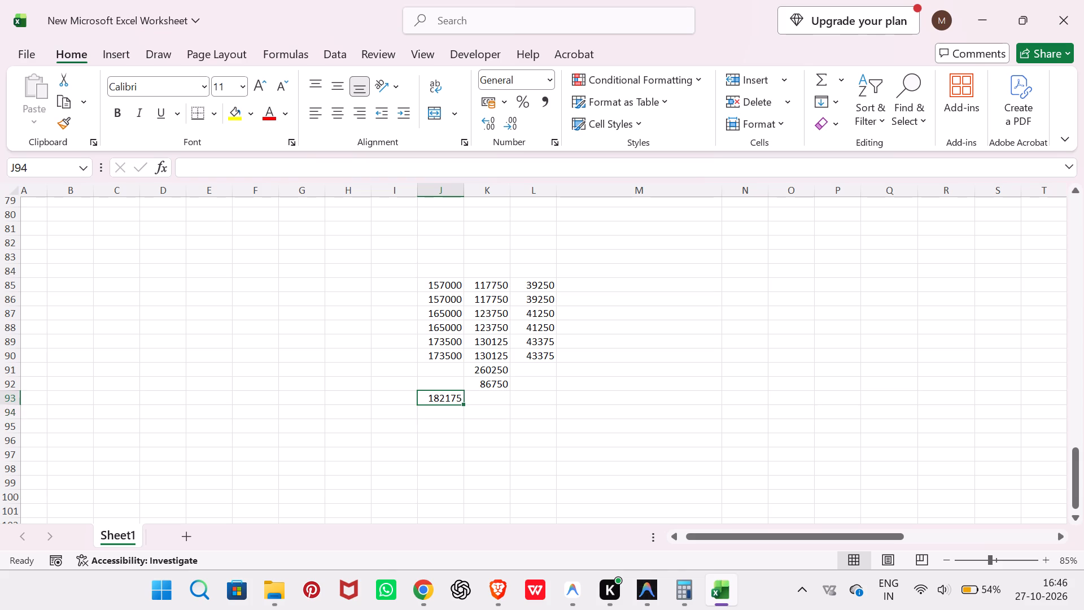
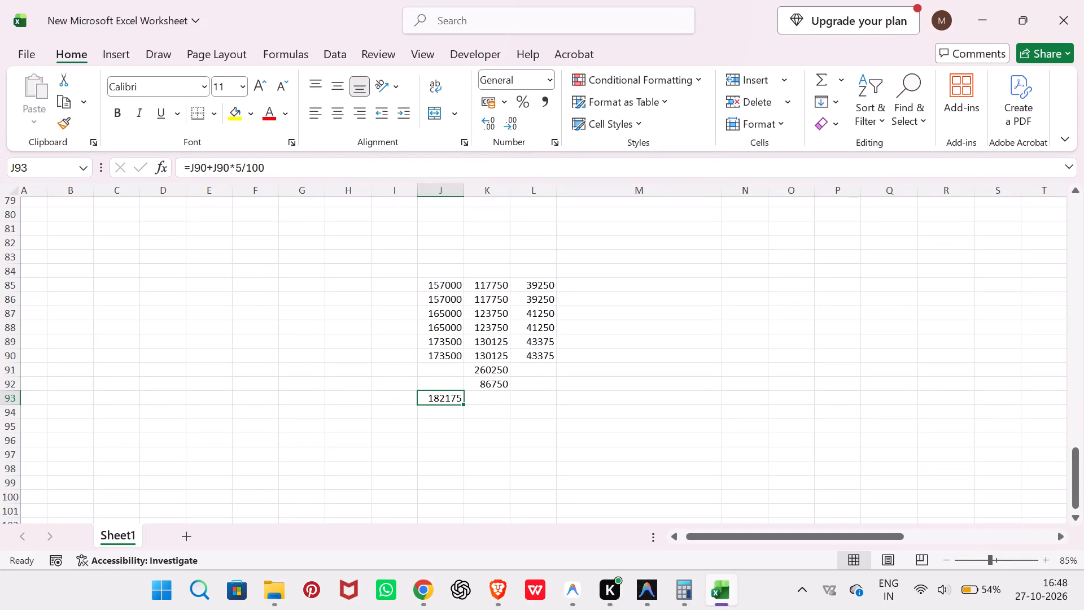
# Enter 182175 in J94, repeating the amount in J93 as its pair.
pyautogui.doubleClick(445, 399)
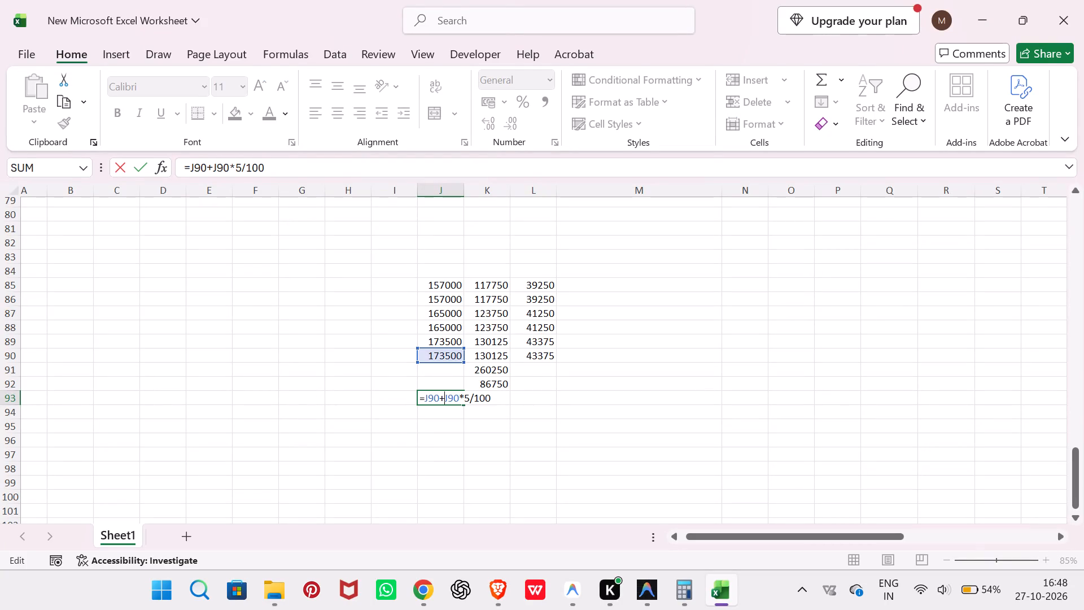
pyautogui.press('Return')
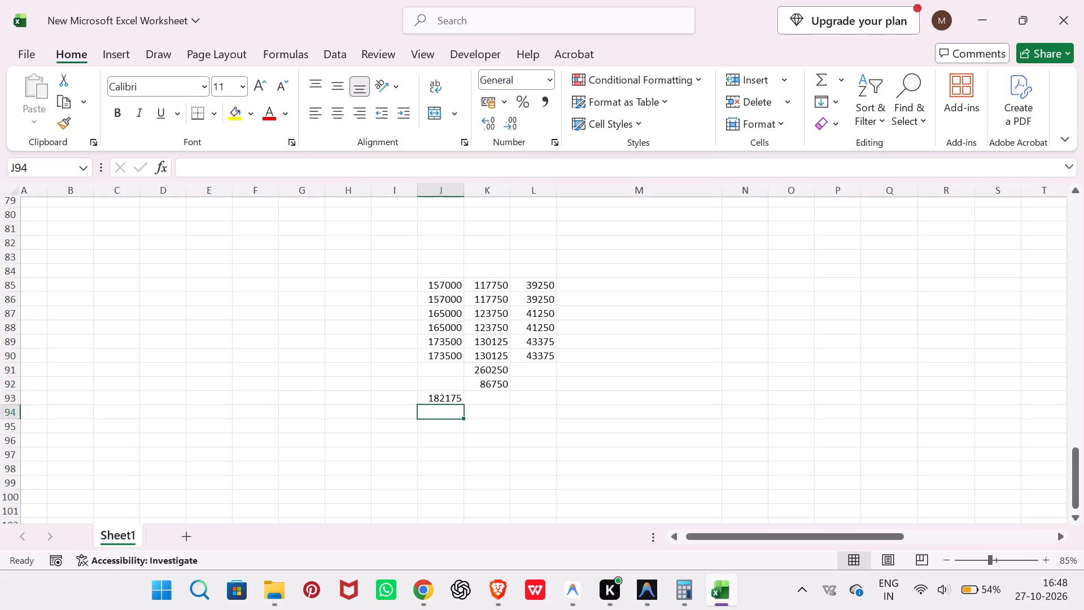
pyautogui.click(436, 409)
pyautogui.press('1')
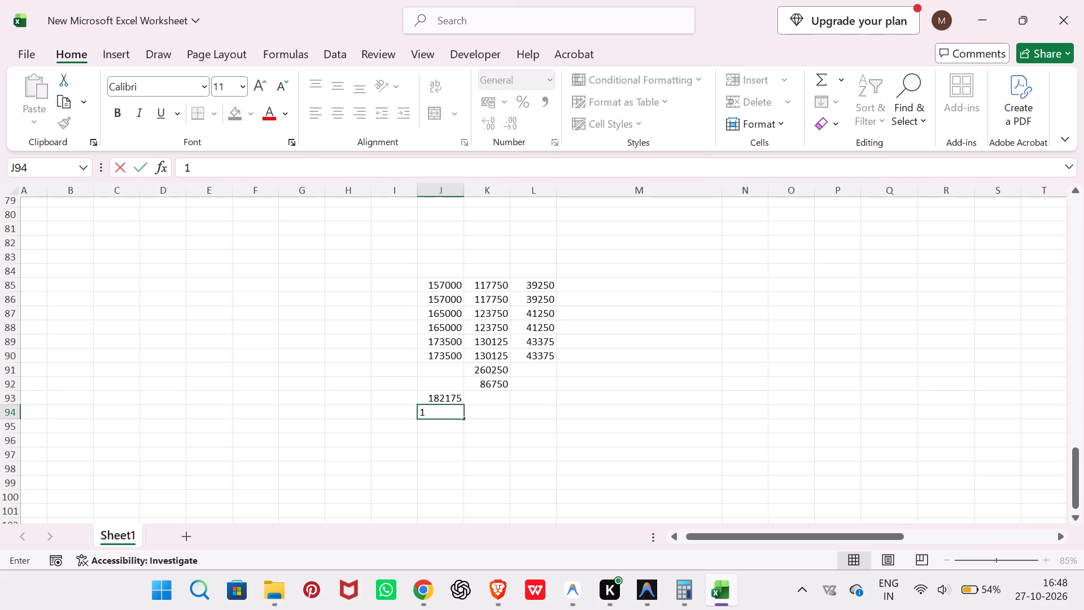
pyautogui.write('82')
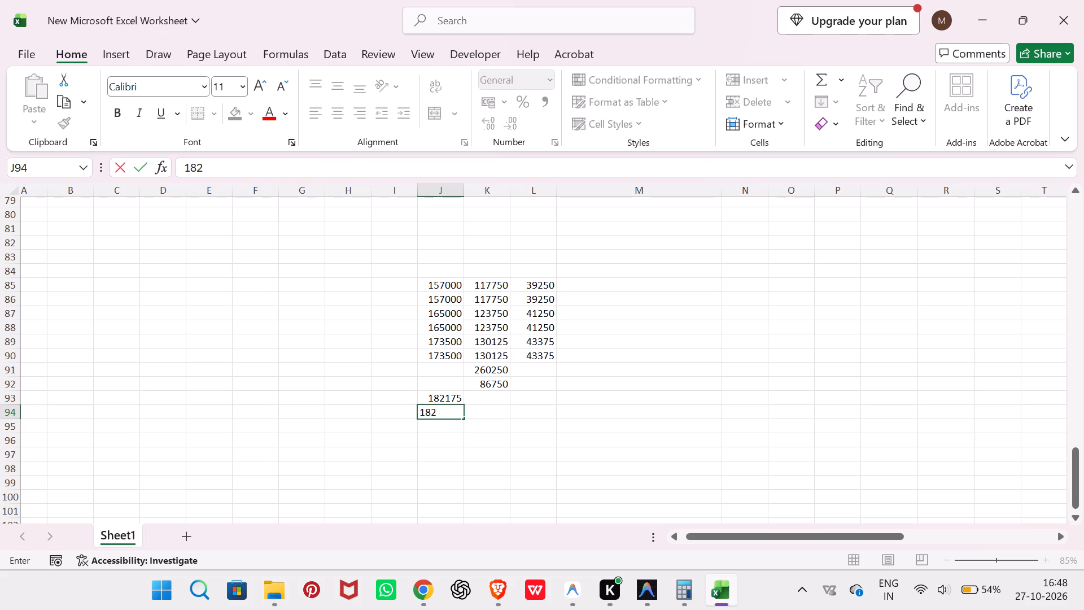
pyautogui.press('1')
pyautogui.write('75')
pyautogui.press('Return')
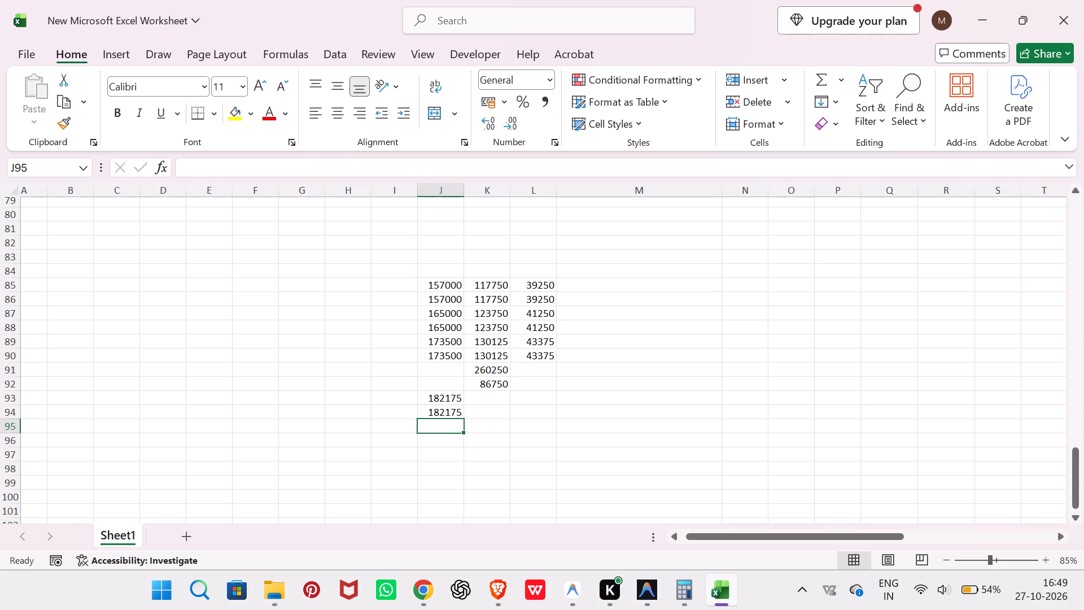
# Enter 90000 in K93, beside the first 182175 amount.
pyautogui.click(483, 399)
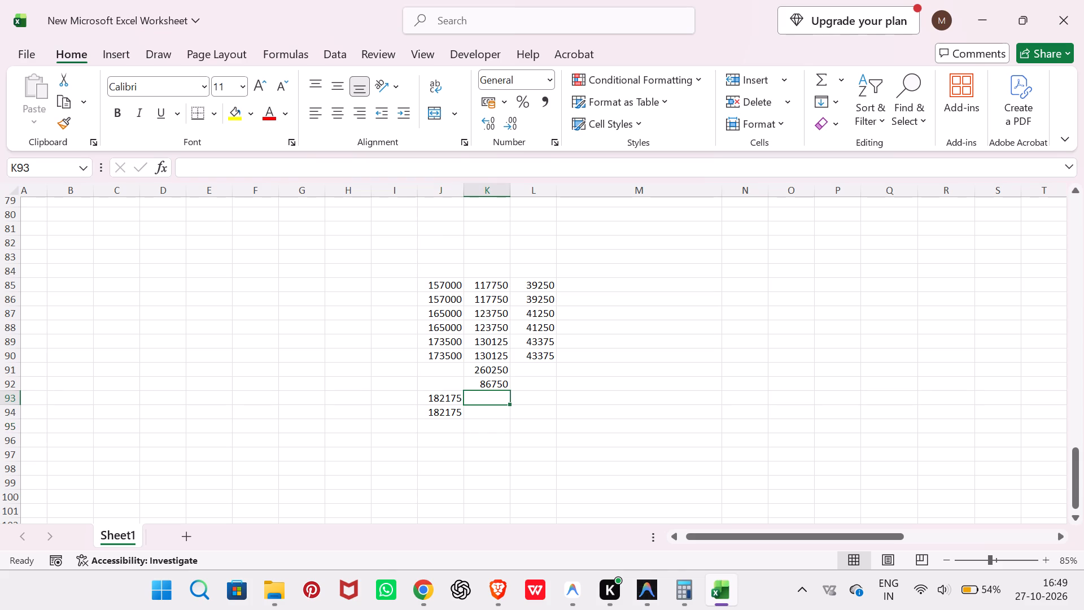
pyautogui.write('90000')
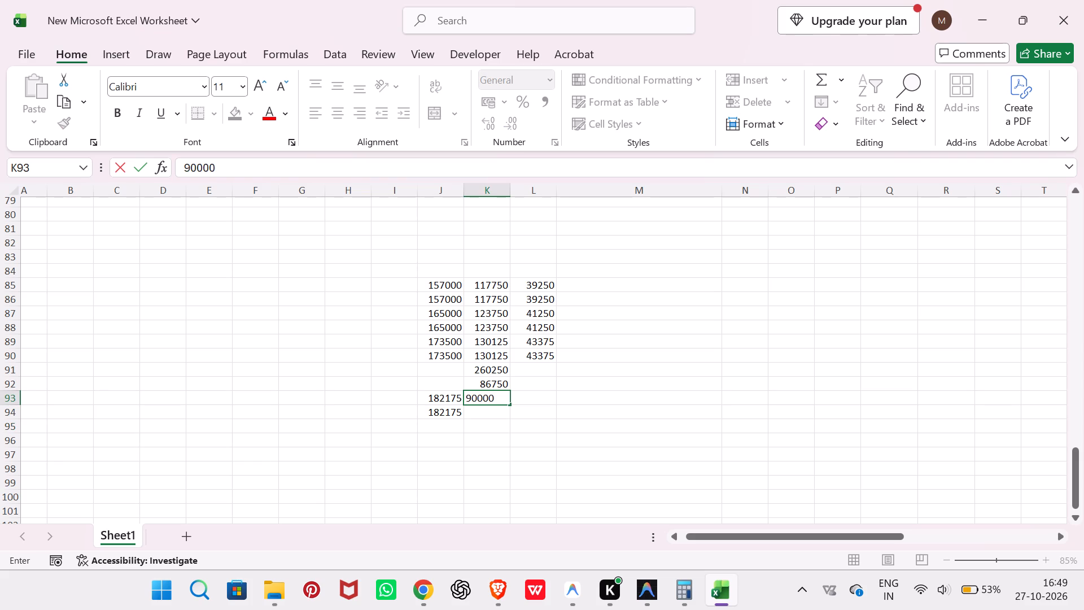
pyautogui.press('Return')
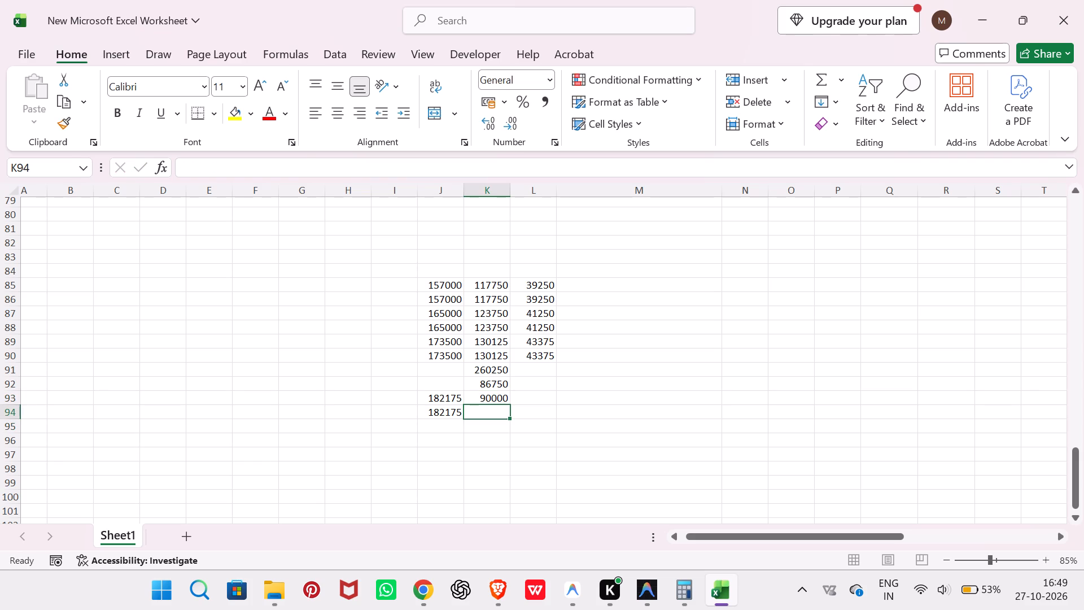
# Total rows 92 to 94 of columns J and K with AutoSum, placing the sums in J95 and K95.
pyautogui.moveTo(452, 385); pyautogui.dragTo(497, 426)
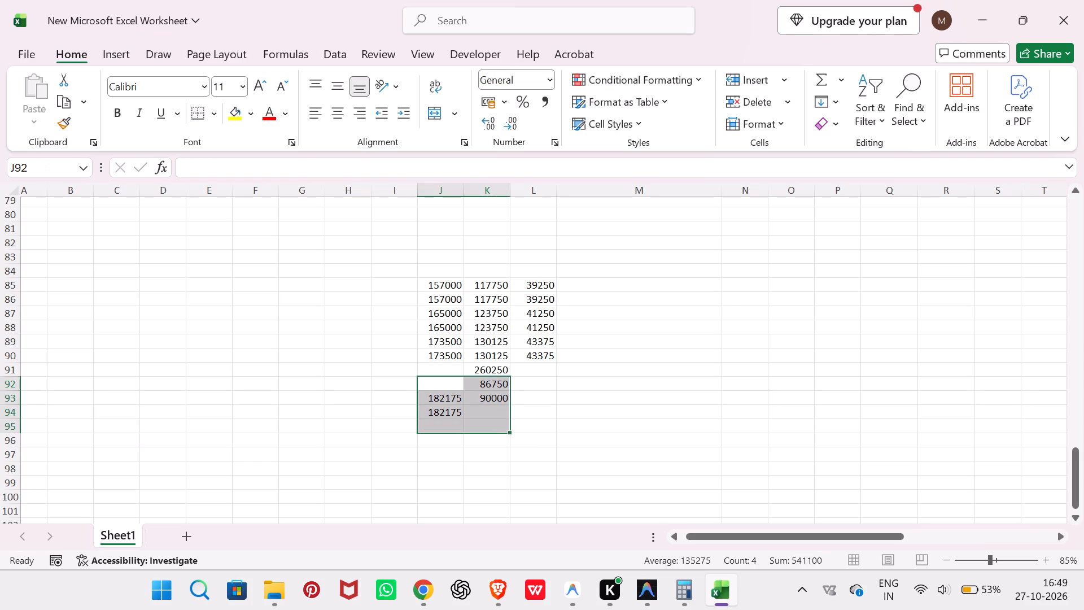
pyautogui.click(815, 77)
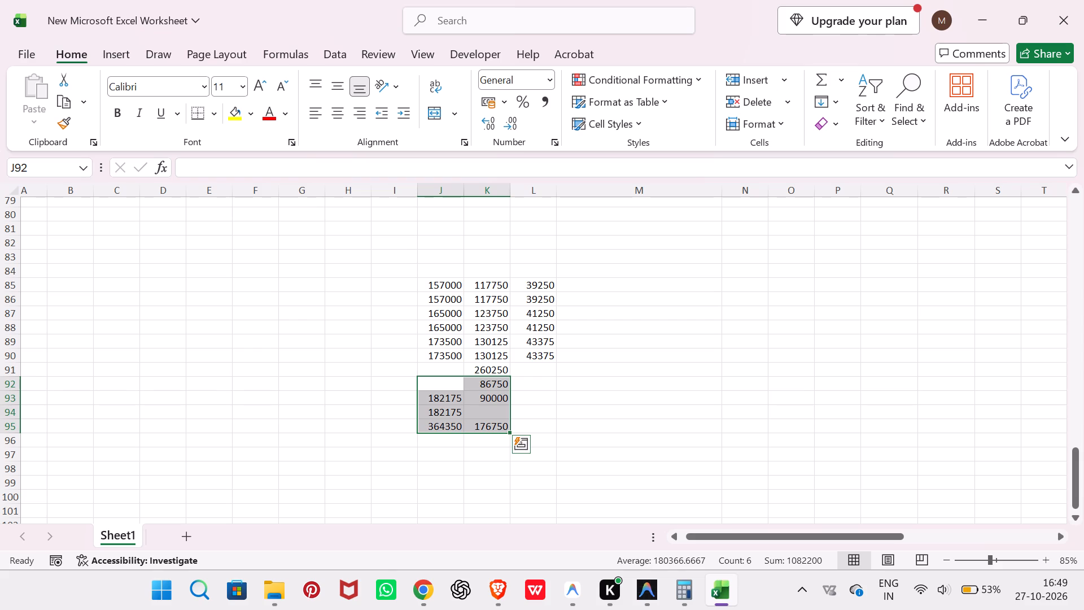
pyautogui.click(478, 455)
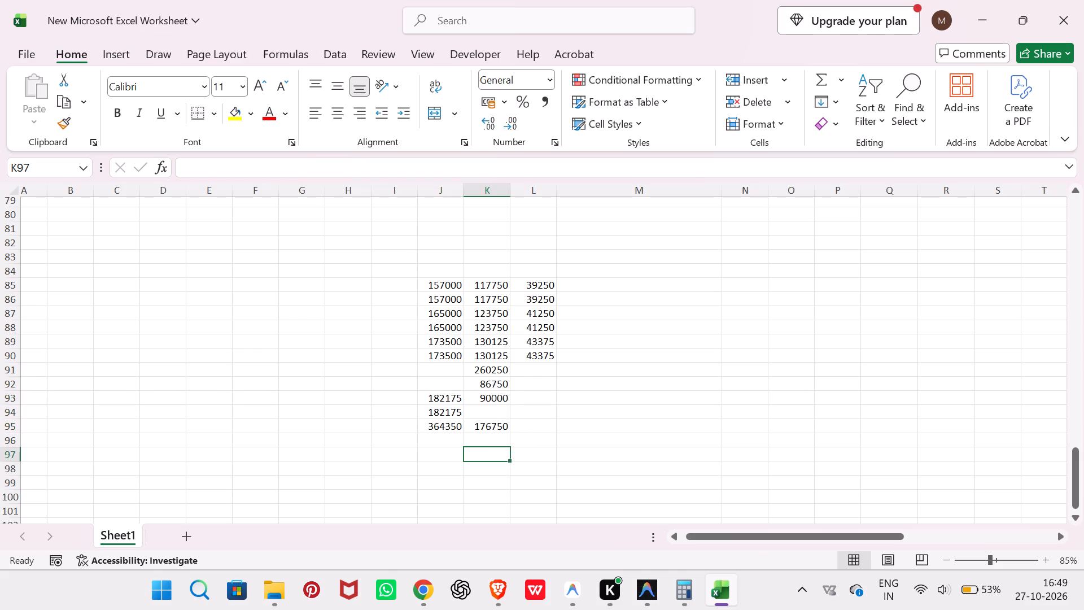
# Add the two column totals J95 and K95 with AutoSum, placing the sum in L95.
pyautogui.moveTo(441, 431); pyautogui.dragTo(528, 428)
pyautogui.click(825, 77)
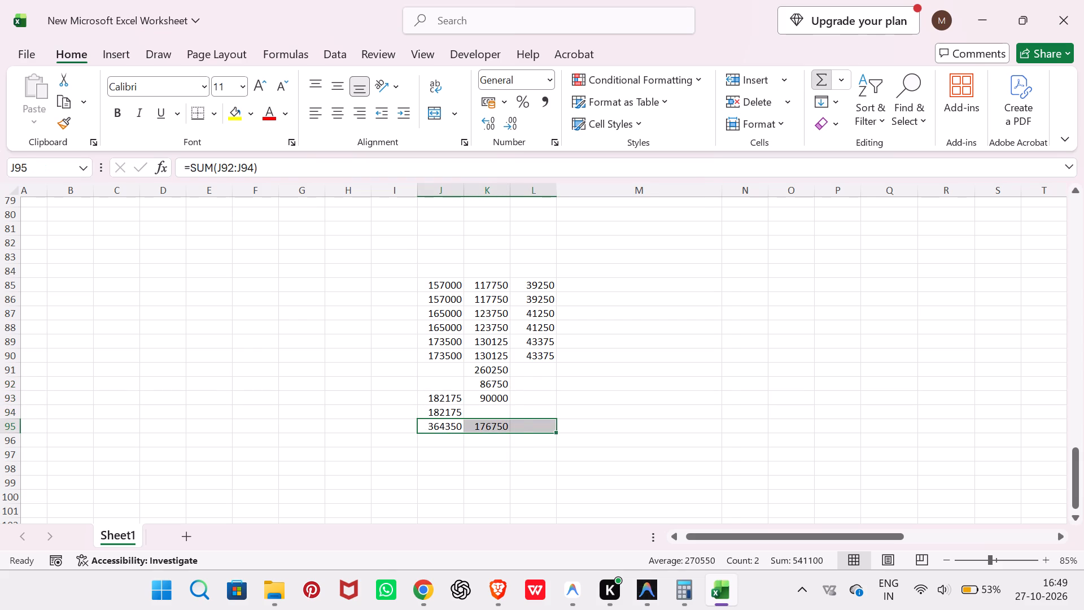
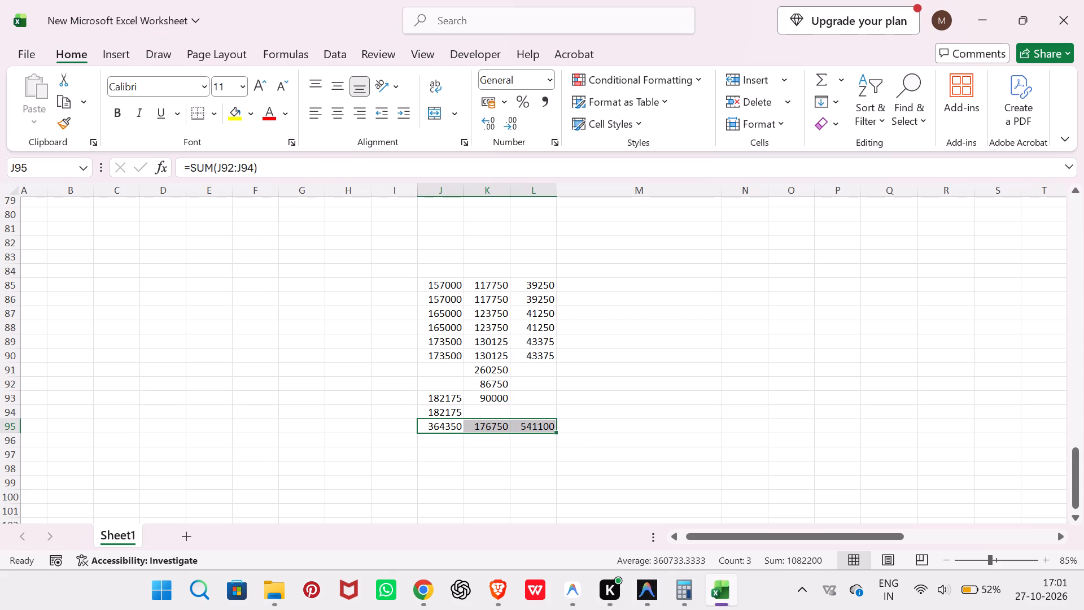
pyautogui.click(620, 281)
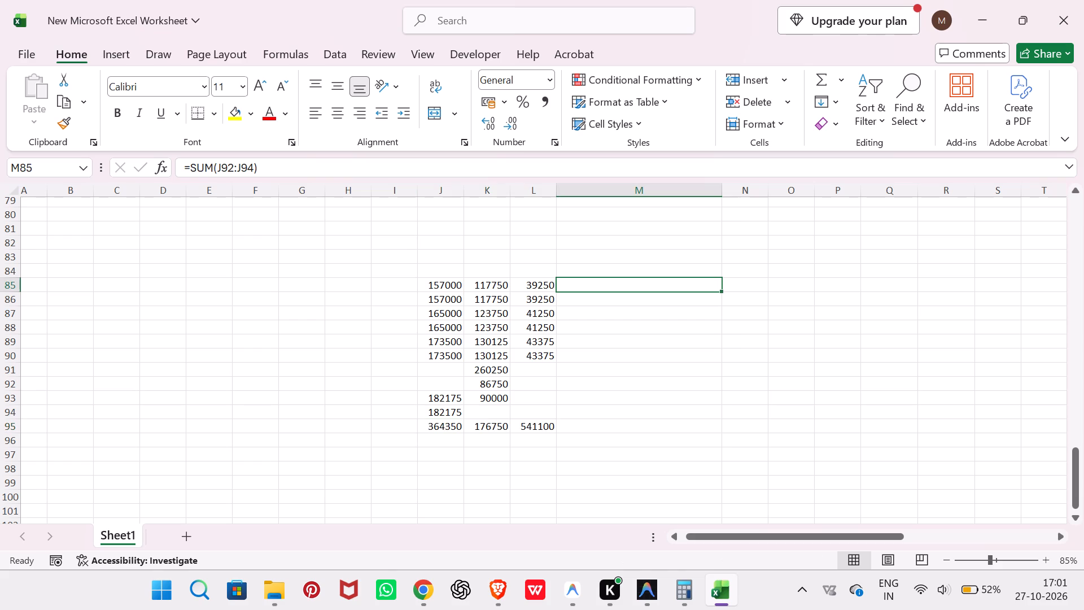
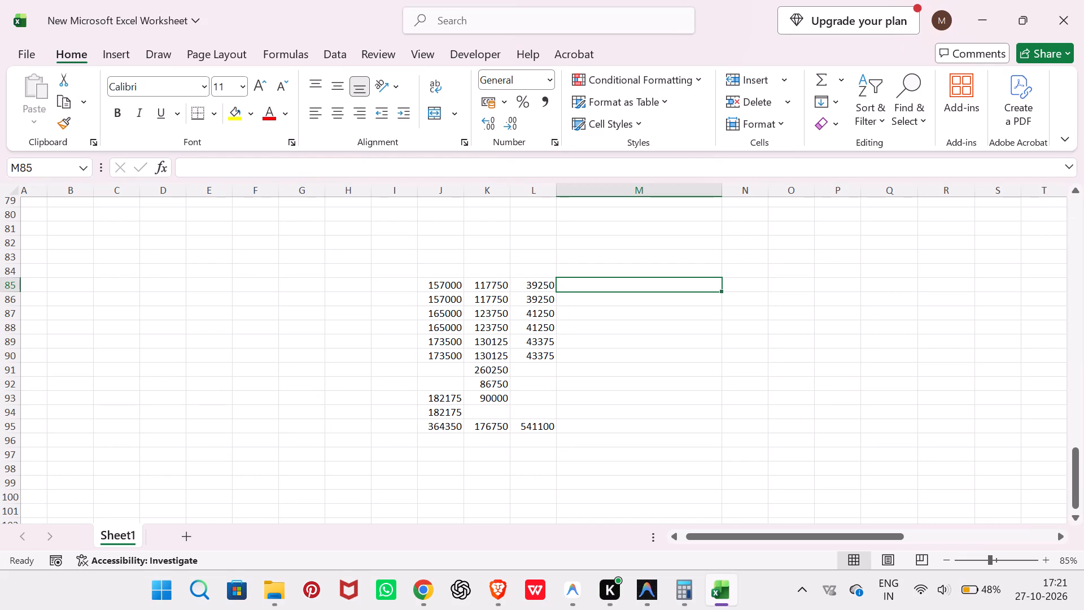
# Close the New Microsoft Excel Worksheet workbook, saving its changes to the STT folder on drive D.
pyautogui.click(1067, 18)
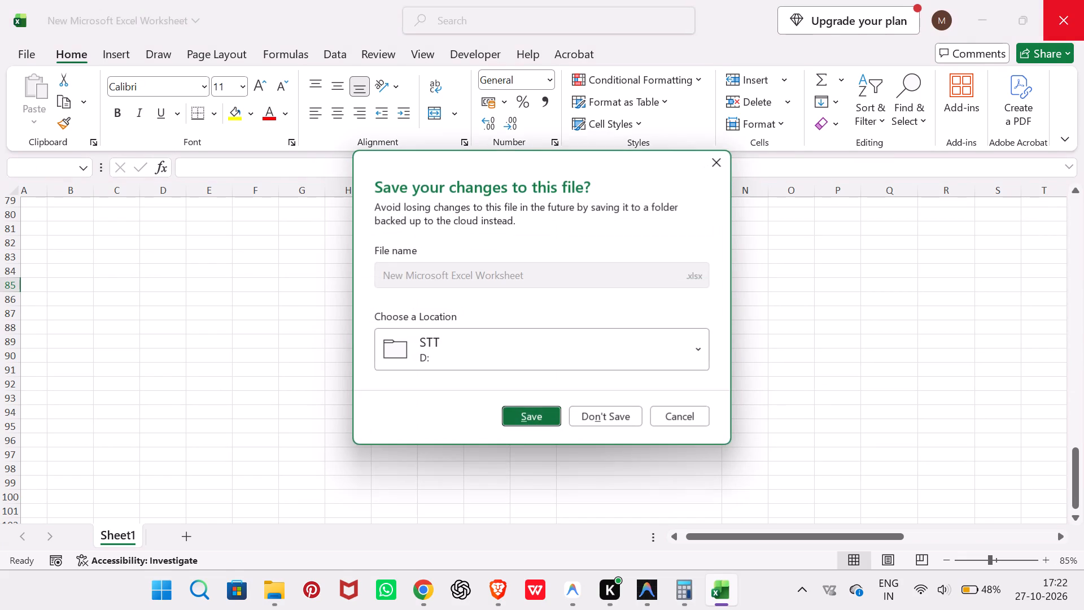
pyautogui.click(535, 415)
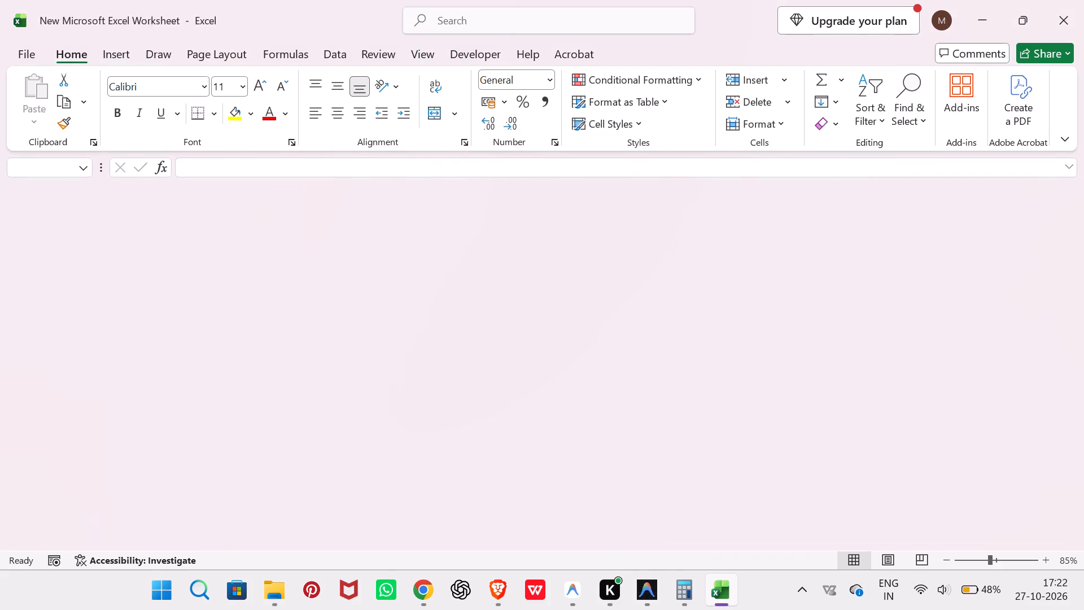
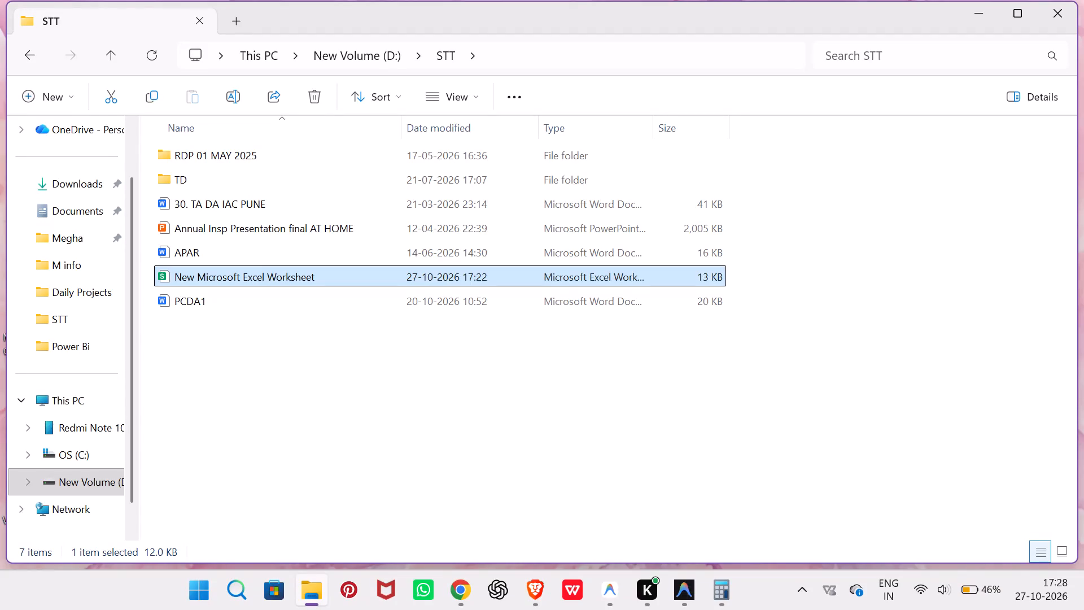
# Reopen the New Microsoft Excel Worksheet workbook from the STT folder.
pyautogui.click(408, 430)
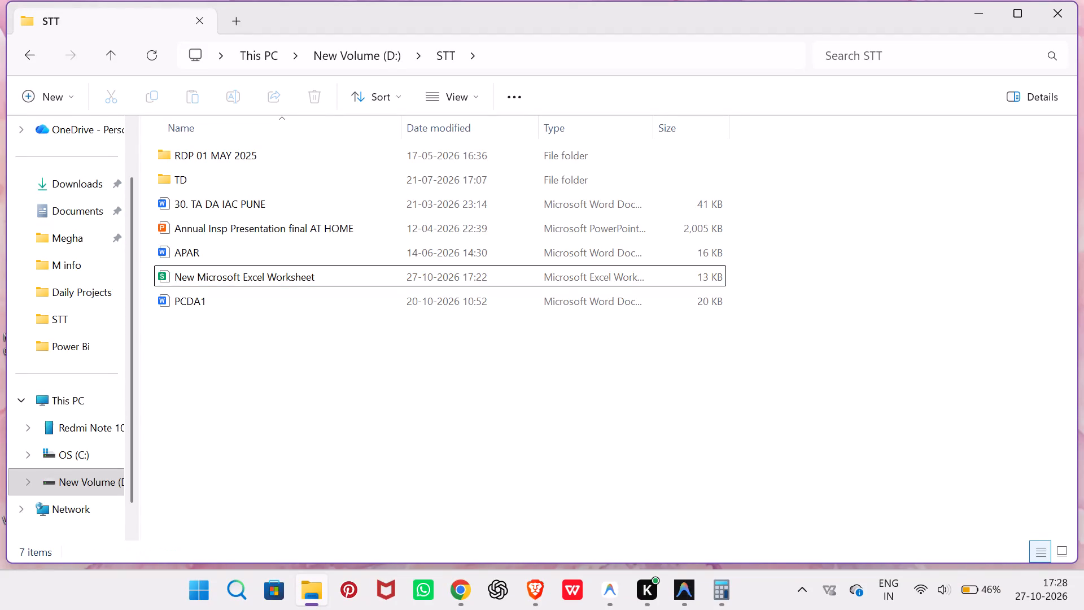
pyautogui.doubleClick(257, 275)
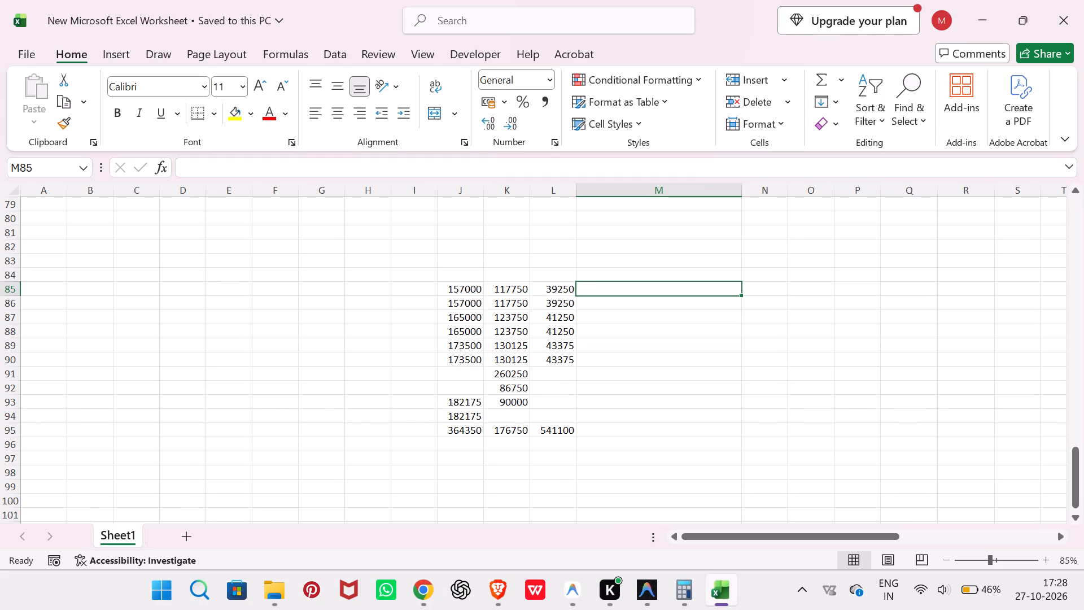
# Review the earlier figures and expenditure table at the start of Sheet1, then return to the amounts table in rows 85 to 95.
pyautogui.scroll(6, 283, 317)
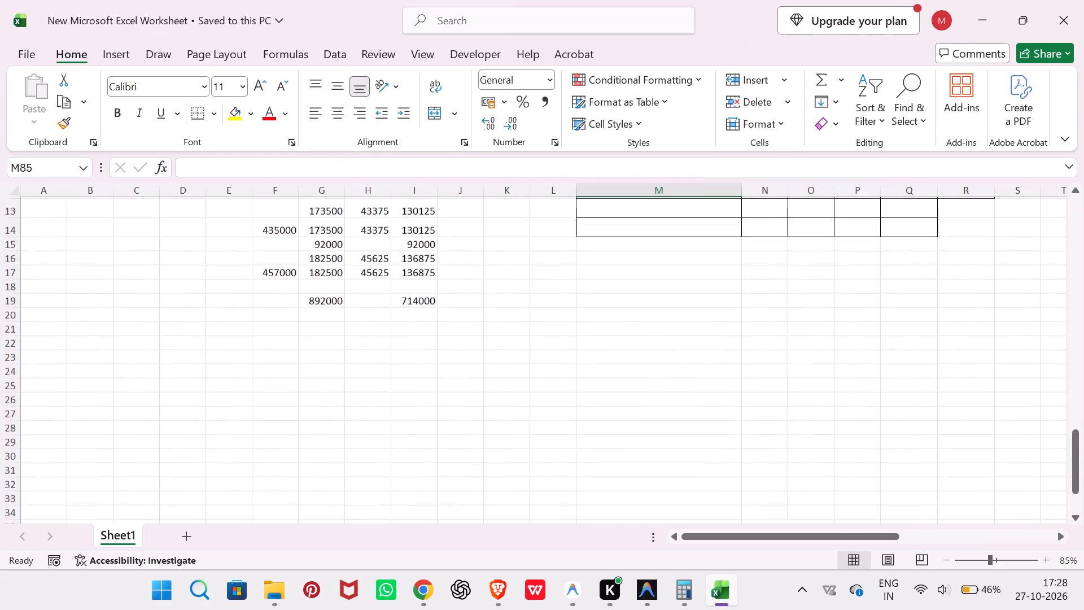
pyautogui.scroll(1, 283, 317)
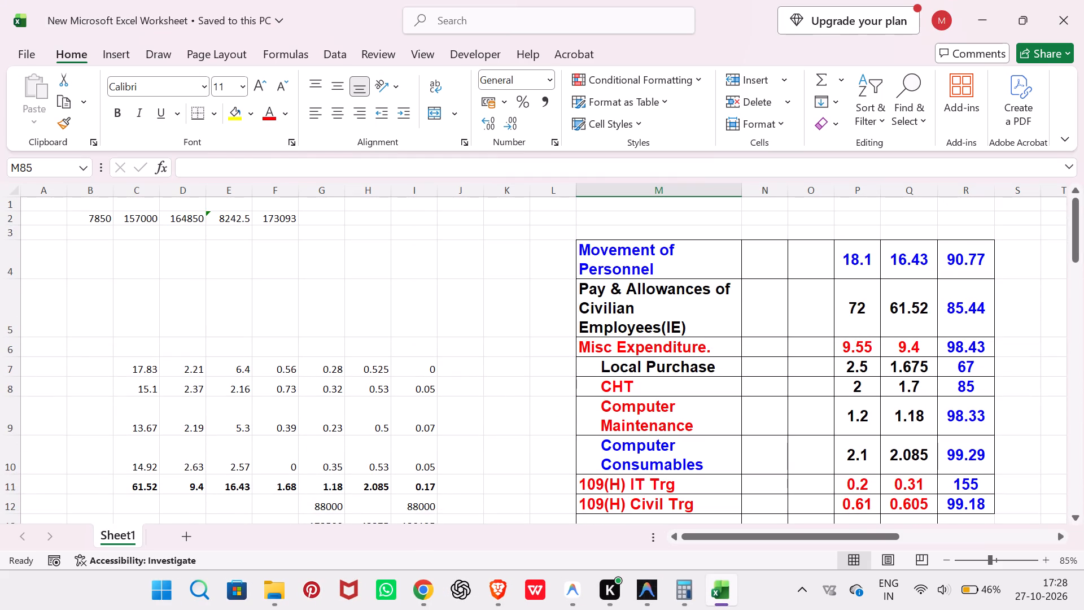
pyautogui.scroll(-5, 283, 317)
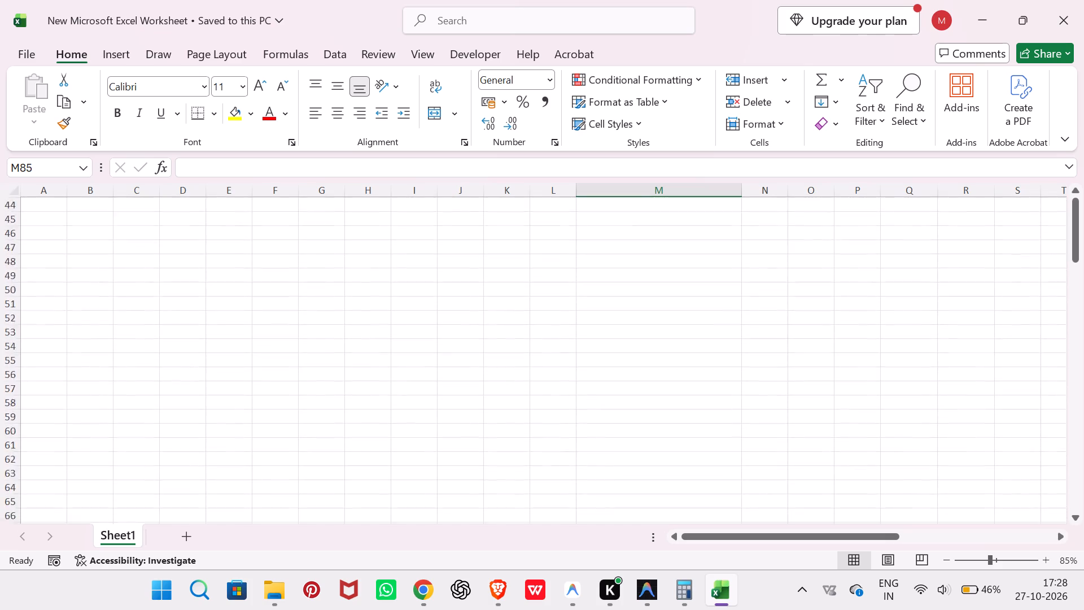
pyautogui.scroll(-5, 283, 317)
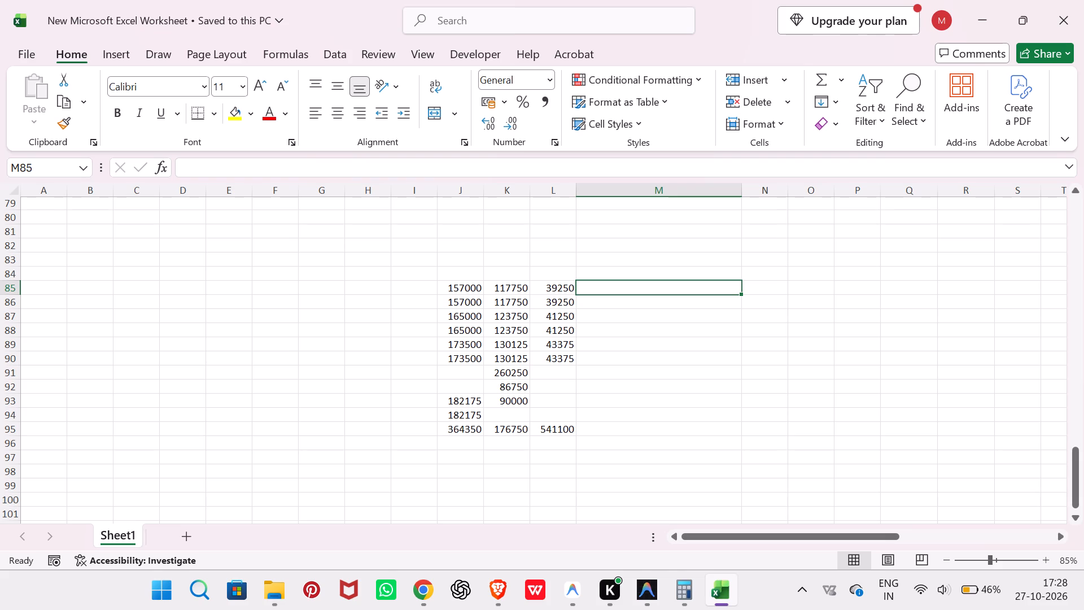
# Total the differences in L85 to L90 with AutoSum, placing the sum in cell L91.
pyautogui.moveTo(550, 289); pyautogui.dragTo(553, 361)
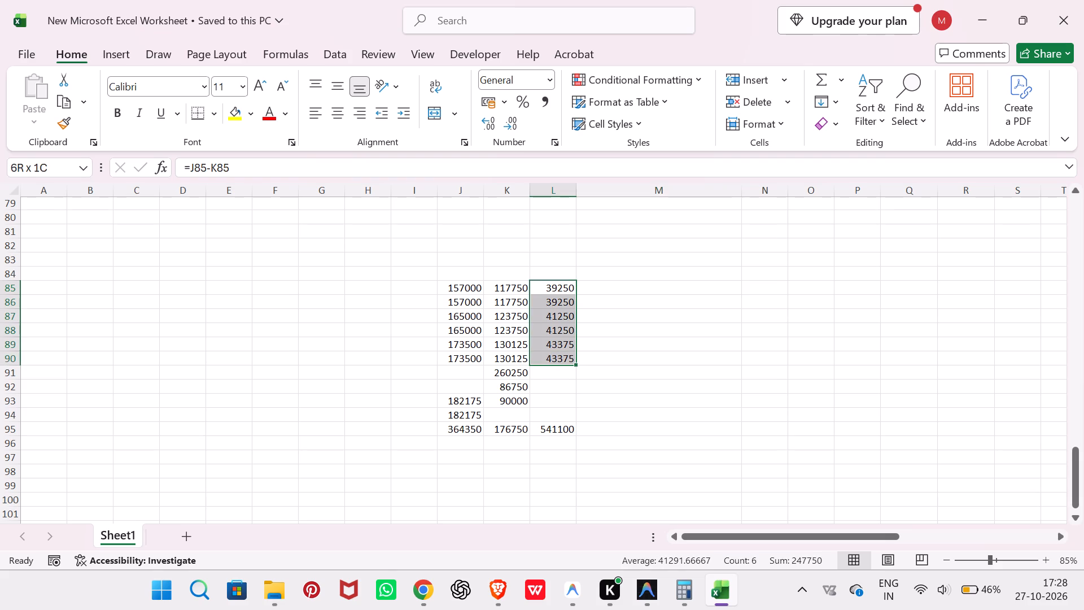
pyautogui.moveTo(553, 361); pyautogui.dragTo(556, 374)
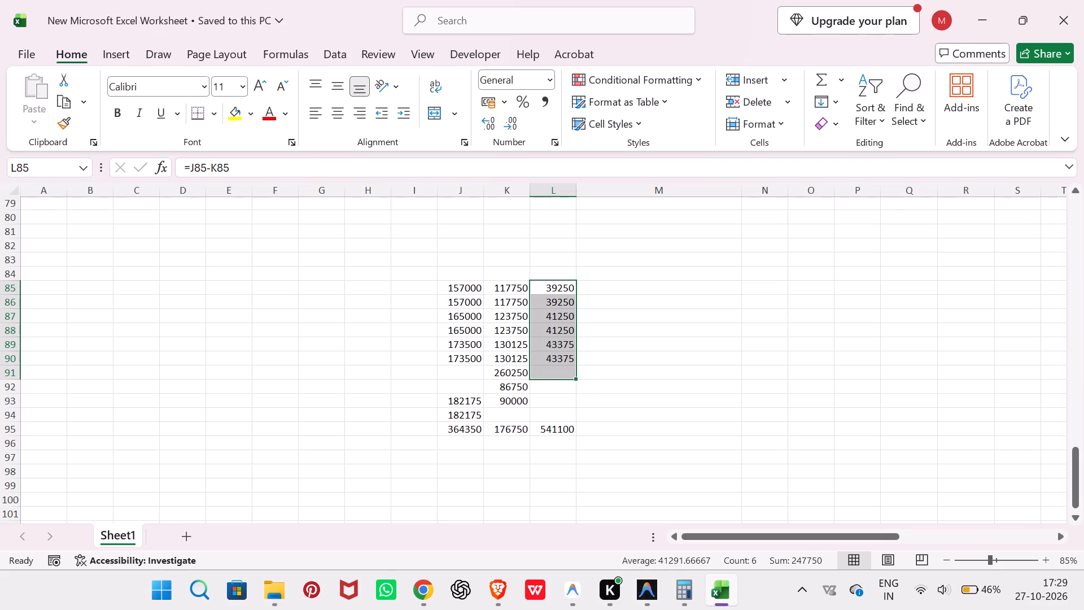
pyautogui.click(825, 83)
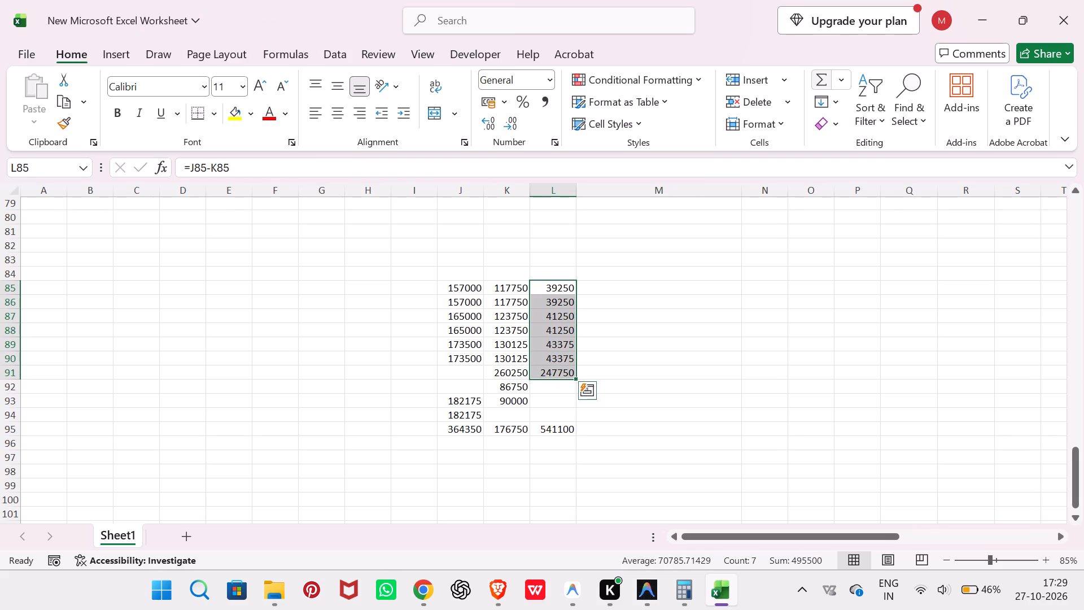
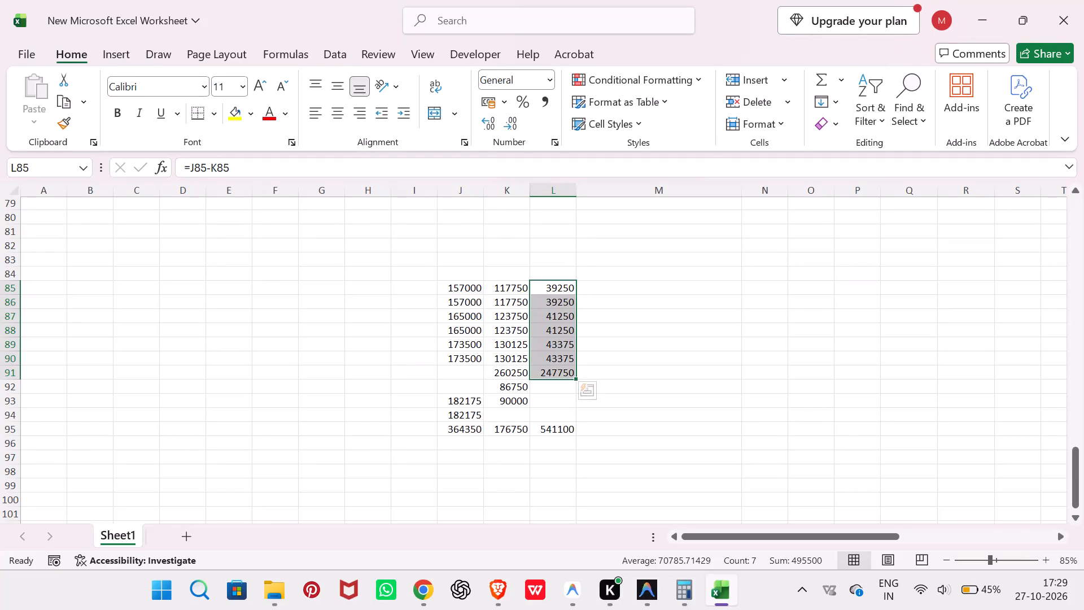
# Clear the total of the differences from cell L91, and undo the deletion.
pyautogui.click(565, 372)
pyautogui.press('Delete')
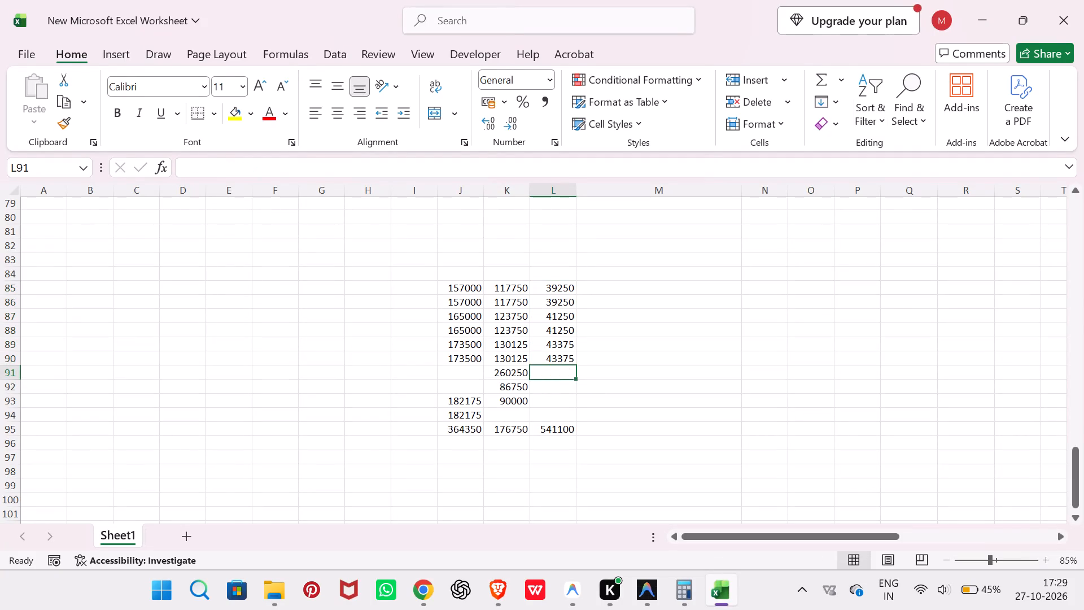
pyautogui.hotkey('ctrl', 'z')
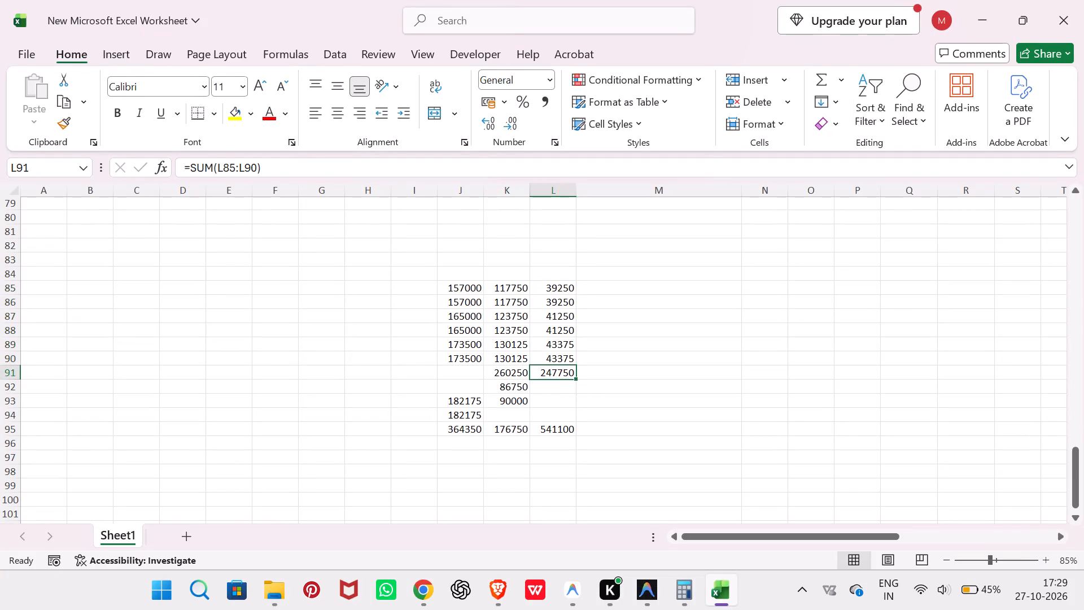
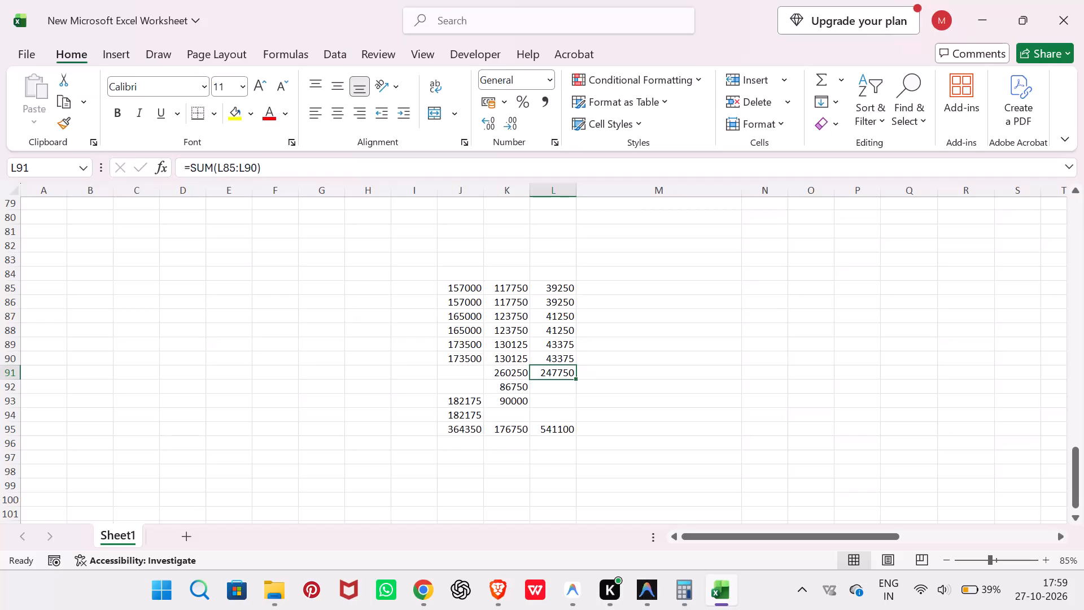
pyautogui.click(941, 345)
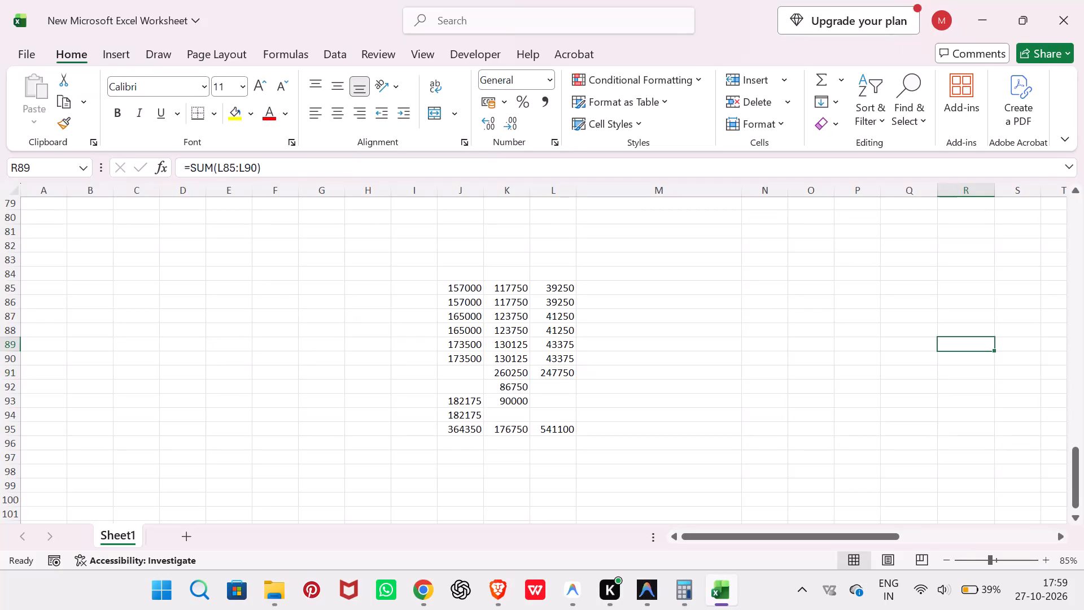
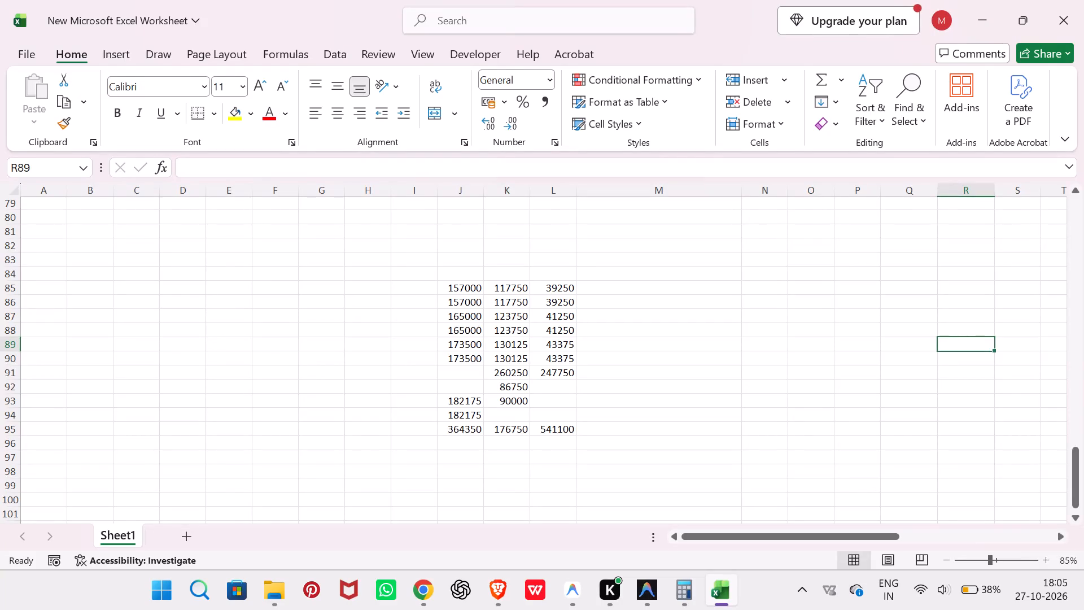
# Select the paired 173500 amounts in cells J89:J90.
pyautogui.click(446, 368)
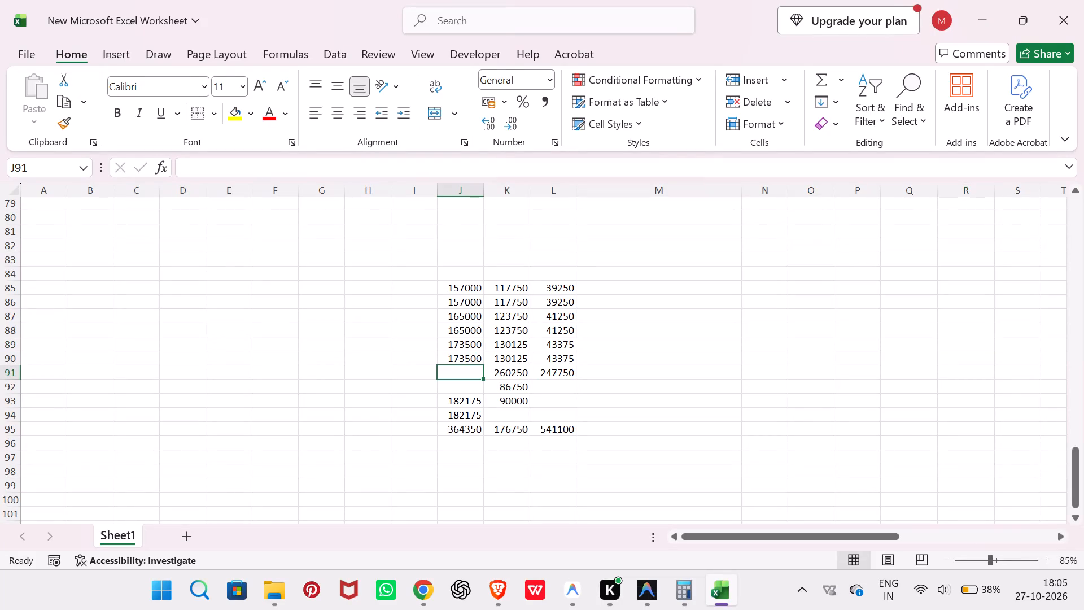
pyautogui.moveTo(459, 344); pyautogui.dragTo(459, 347)
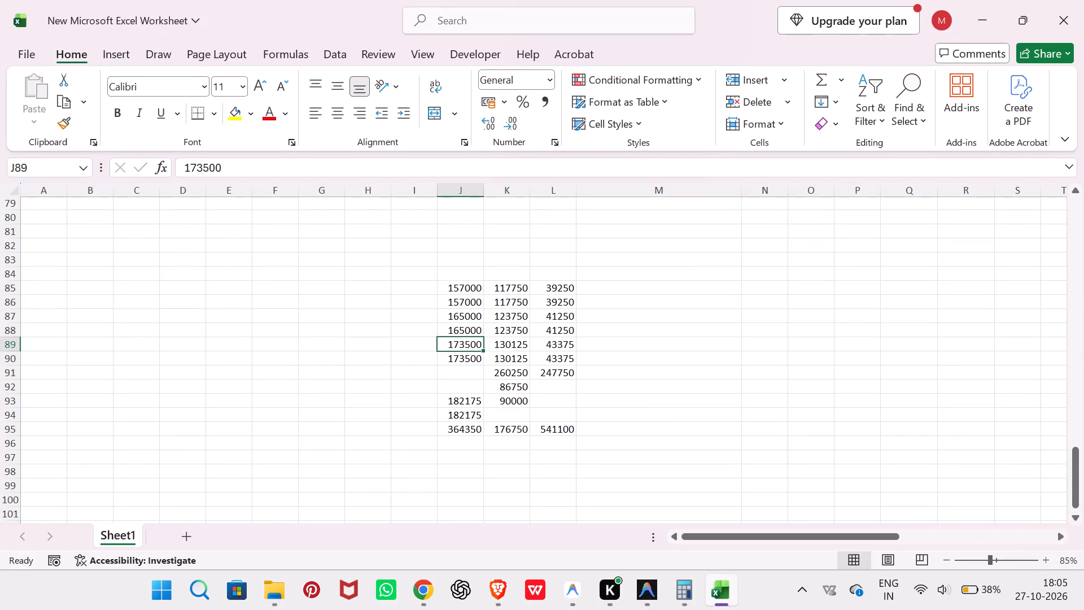
pyautogui.moveTo(459, 347); pyautogui.dragTo(460, 356)
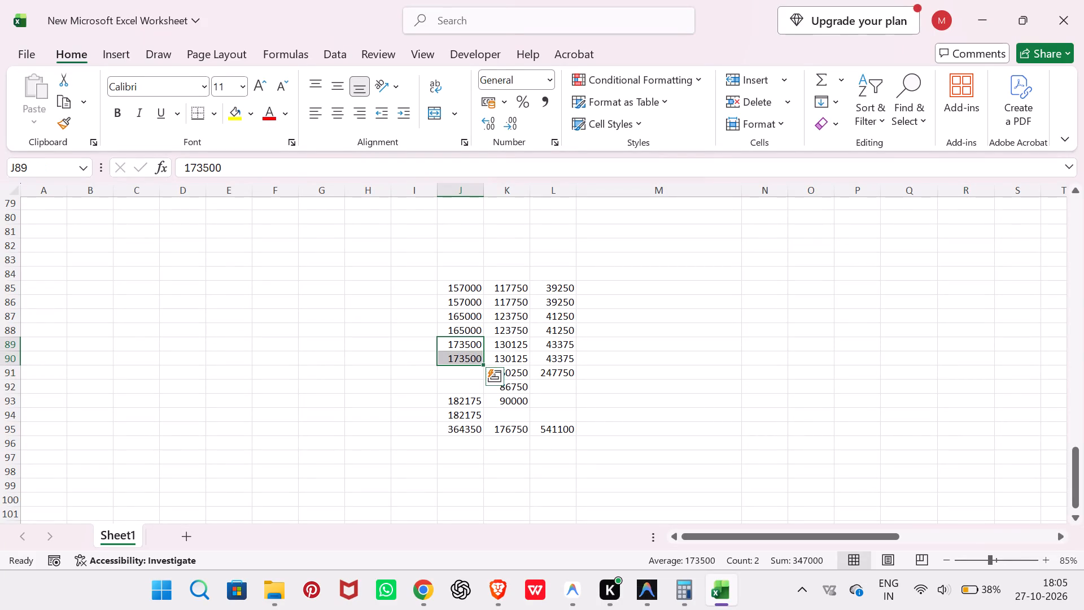